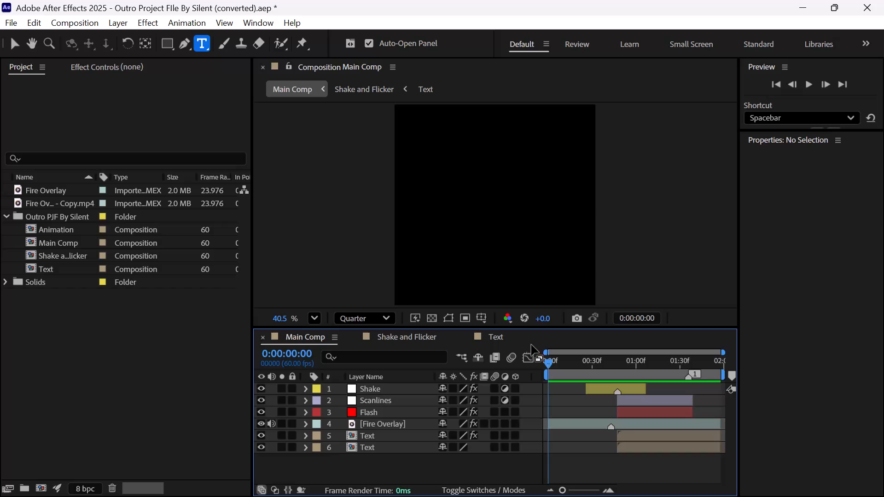
# Import the six sound files from Downloads: Fire Whoosh Sound Effects, Fire Impact 1, Fast_Deep_Whoosh, bass whoosh, bullet sfx and Air_whoosh.
pyautogui.tripleClick(106, 330)
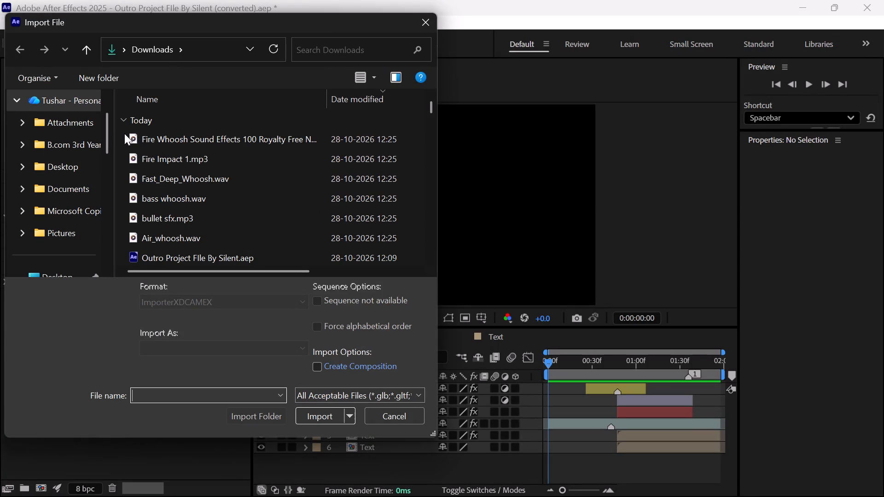
pyautogui.moveTo(124, 133); pyautogui.dragTo(215, 233)
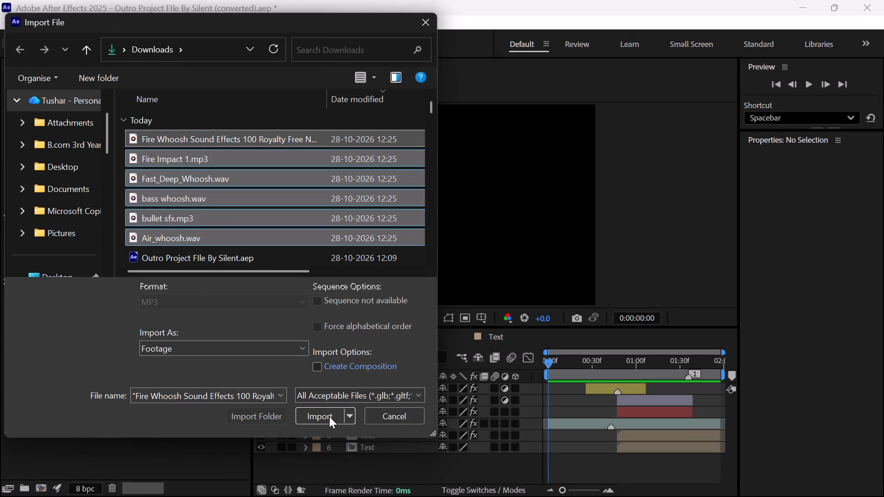
pyautogui.click(328, 417)
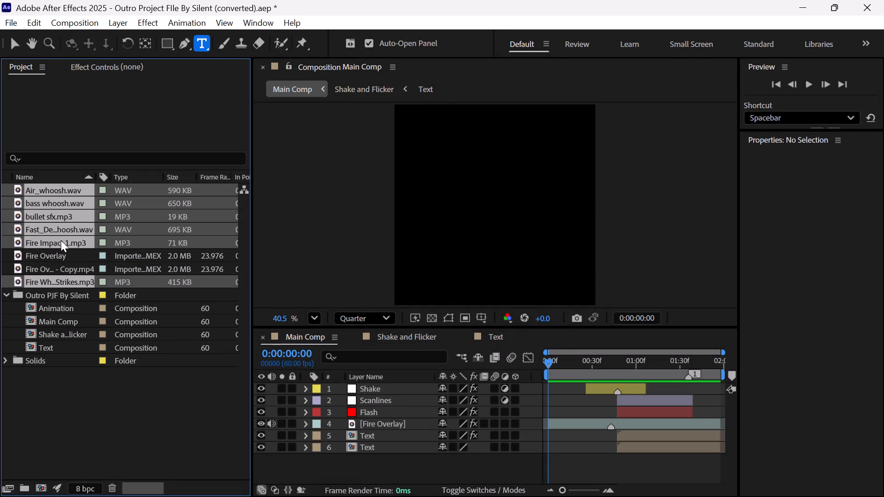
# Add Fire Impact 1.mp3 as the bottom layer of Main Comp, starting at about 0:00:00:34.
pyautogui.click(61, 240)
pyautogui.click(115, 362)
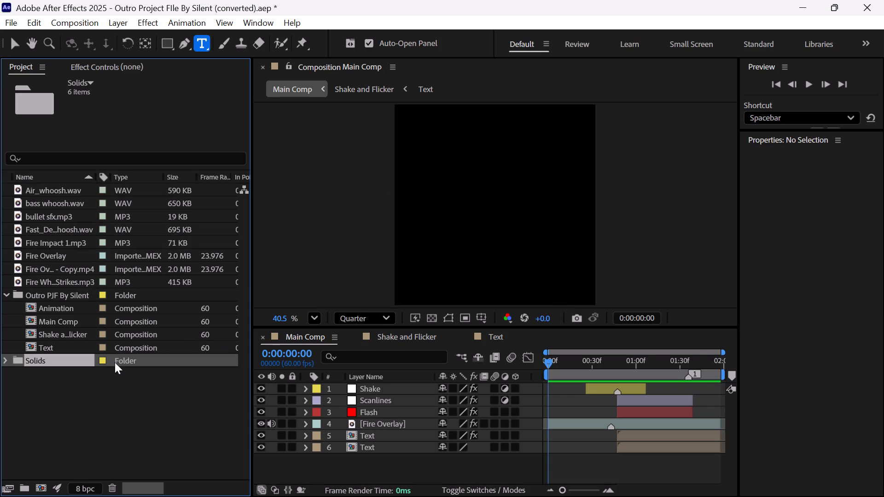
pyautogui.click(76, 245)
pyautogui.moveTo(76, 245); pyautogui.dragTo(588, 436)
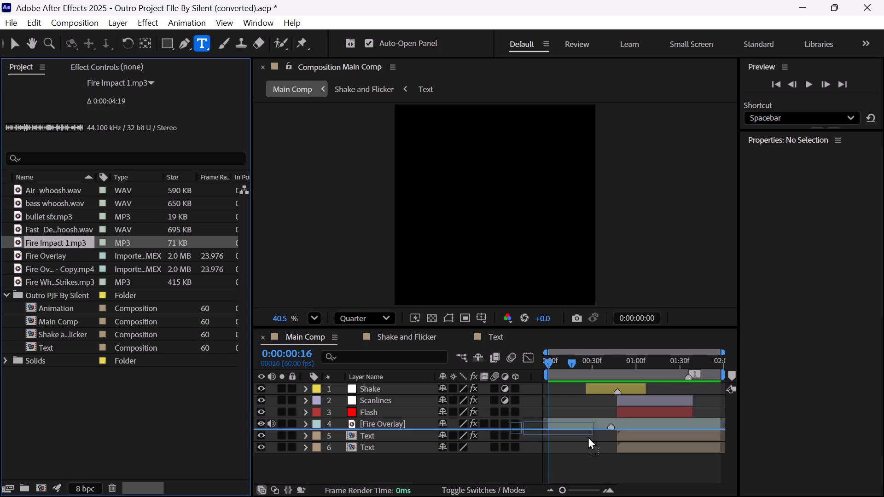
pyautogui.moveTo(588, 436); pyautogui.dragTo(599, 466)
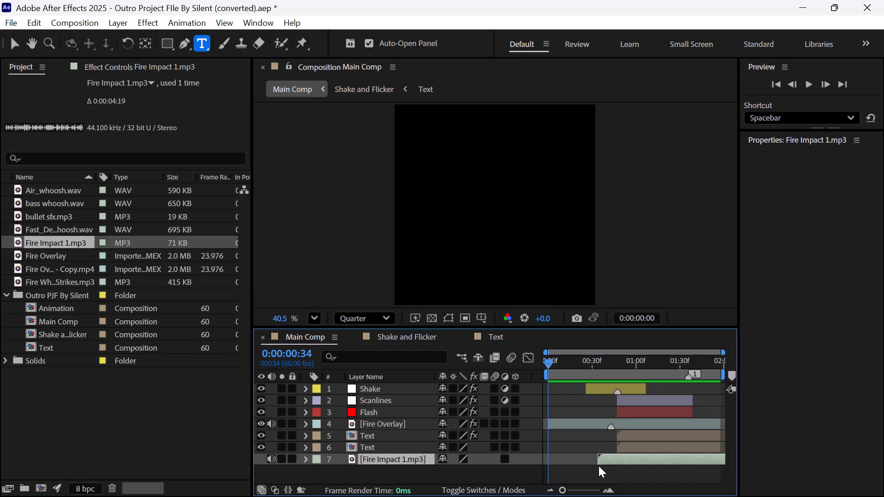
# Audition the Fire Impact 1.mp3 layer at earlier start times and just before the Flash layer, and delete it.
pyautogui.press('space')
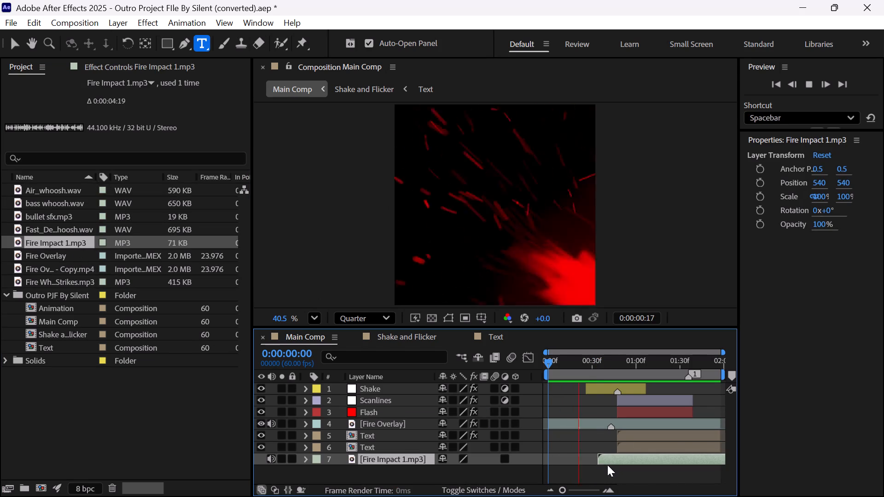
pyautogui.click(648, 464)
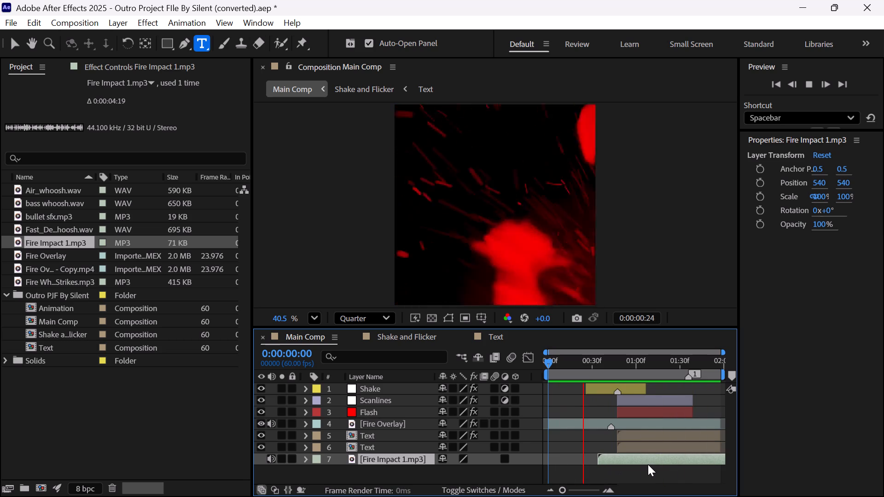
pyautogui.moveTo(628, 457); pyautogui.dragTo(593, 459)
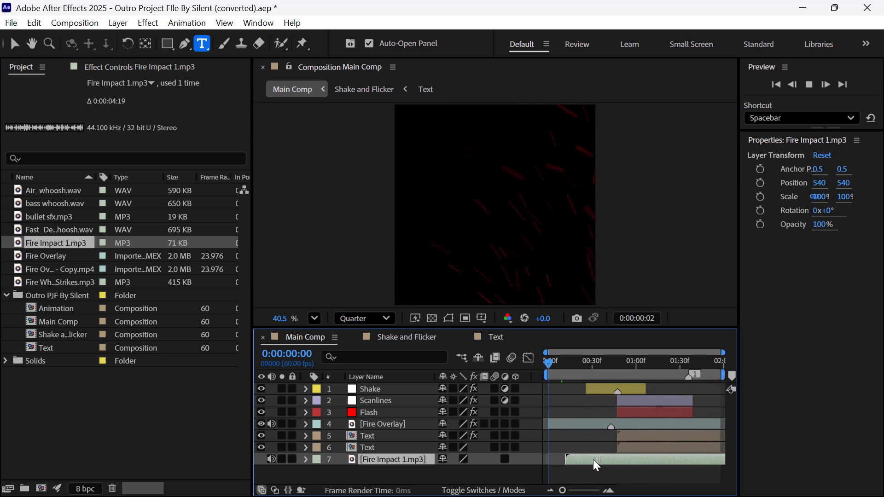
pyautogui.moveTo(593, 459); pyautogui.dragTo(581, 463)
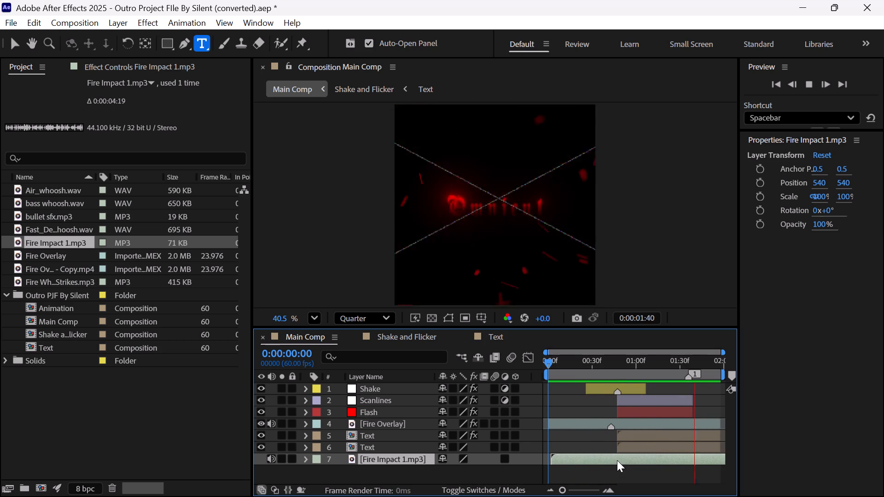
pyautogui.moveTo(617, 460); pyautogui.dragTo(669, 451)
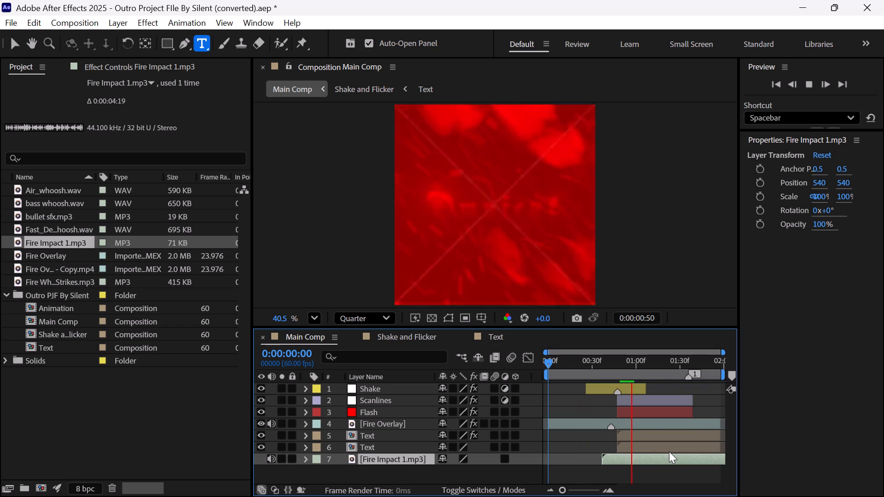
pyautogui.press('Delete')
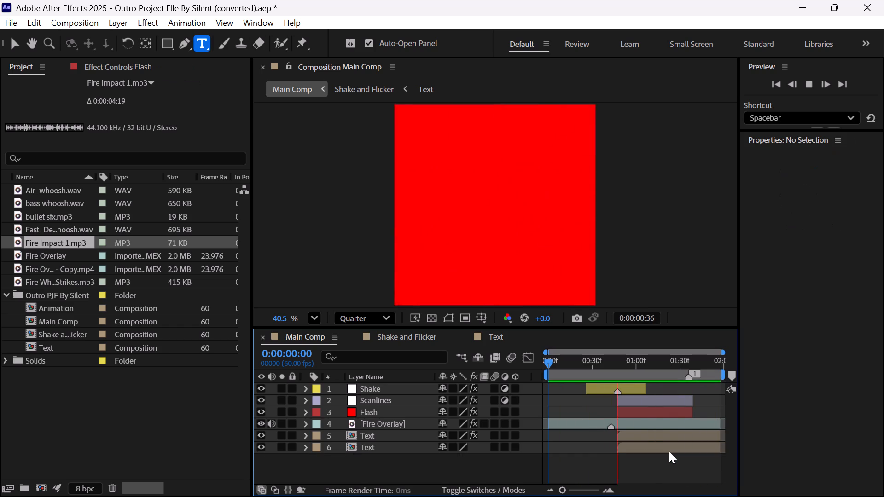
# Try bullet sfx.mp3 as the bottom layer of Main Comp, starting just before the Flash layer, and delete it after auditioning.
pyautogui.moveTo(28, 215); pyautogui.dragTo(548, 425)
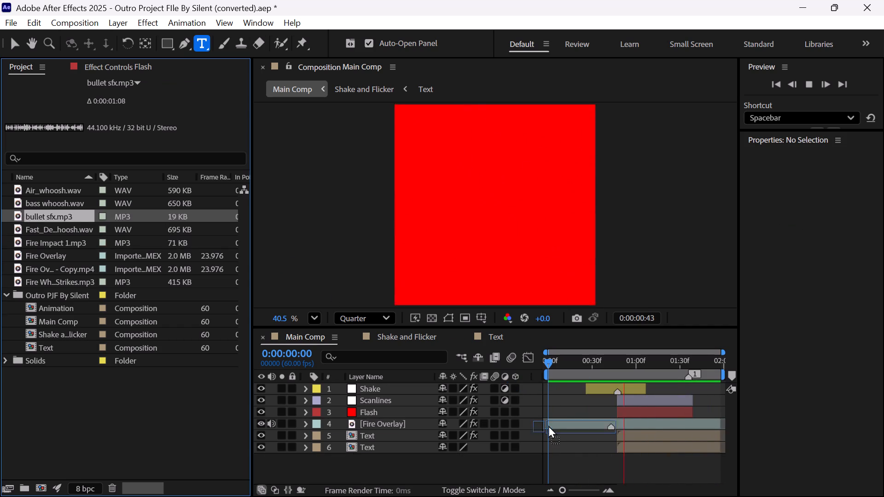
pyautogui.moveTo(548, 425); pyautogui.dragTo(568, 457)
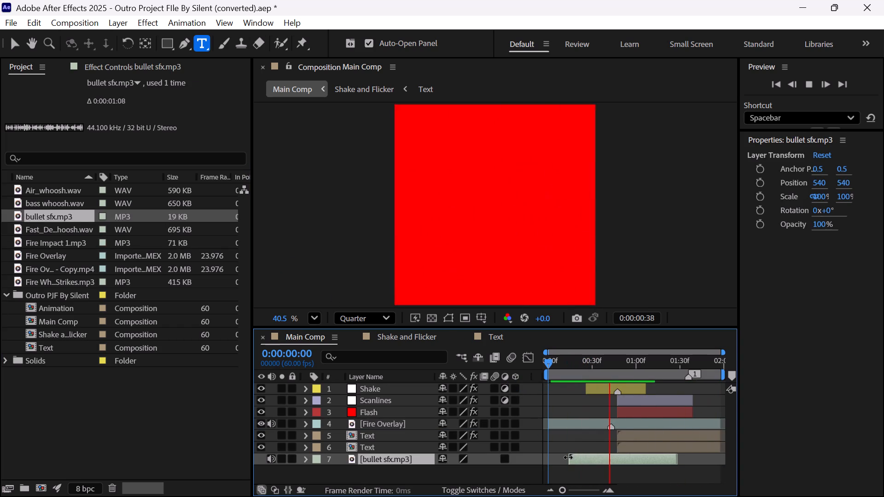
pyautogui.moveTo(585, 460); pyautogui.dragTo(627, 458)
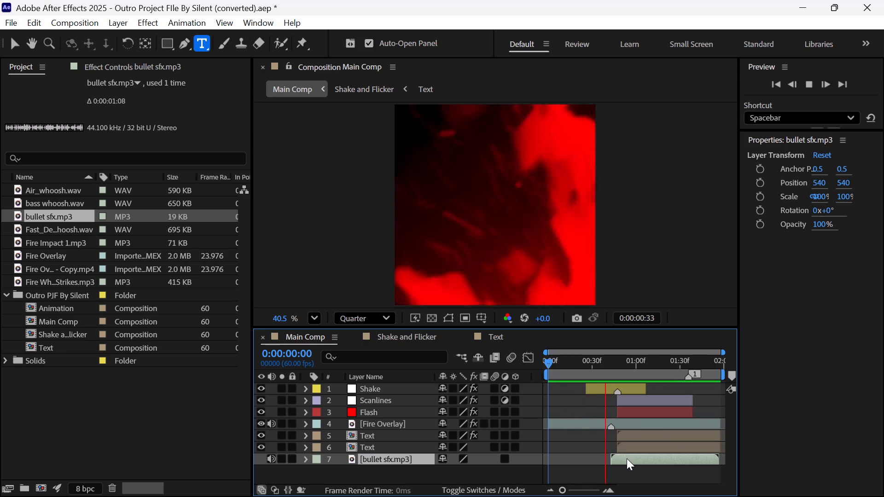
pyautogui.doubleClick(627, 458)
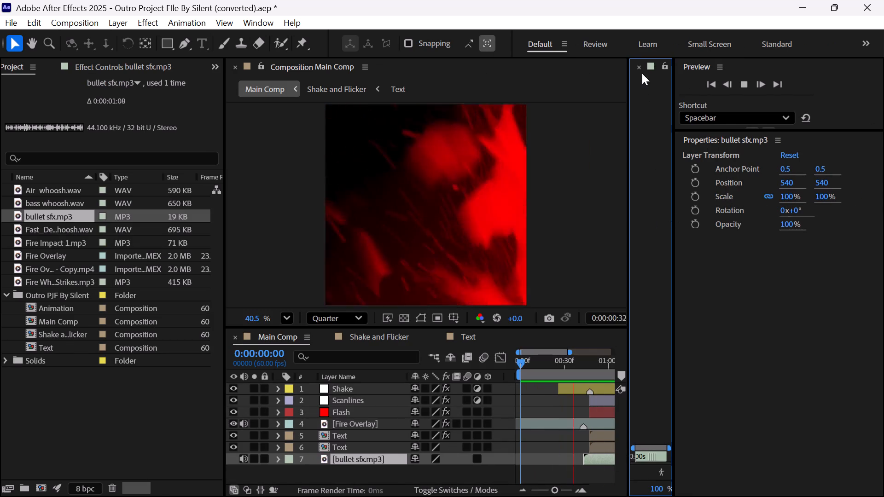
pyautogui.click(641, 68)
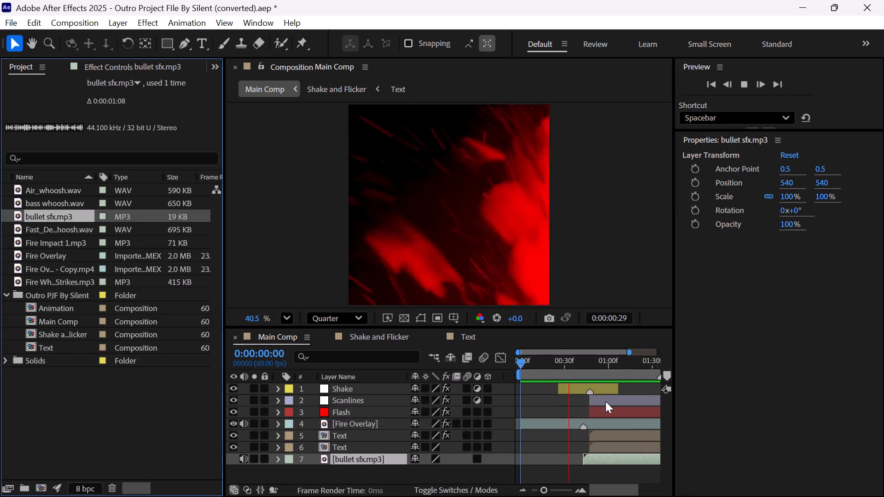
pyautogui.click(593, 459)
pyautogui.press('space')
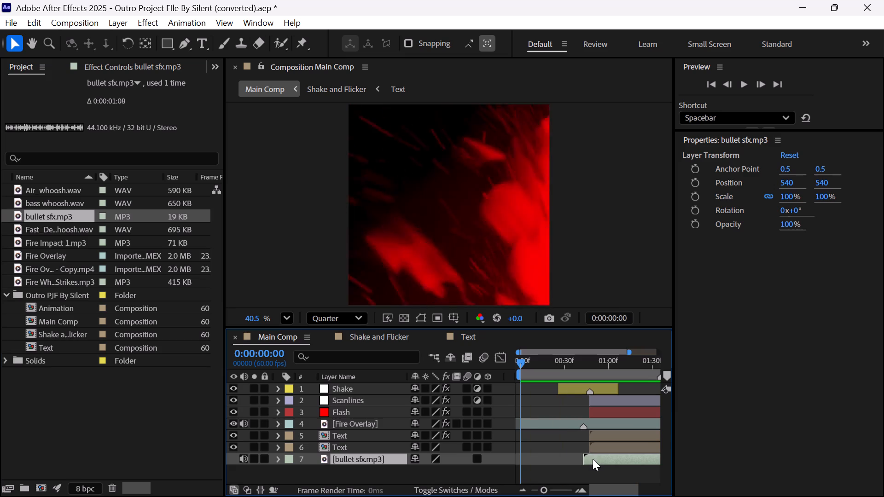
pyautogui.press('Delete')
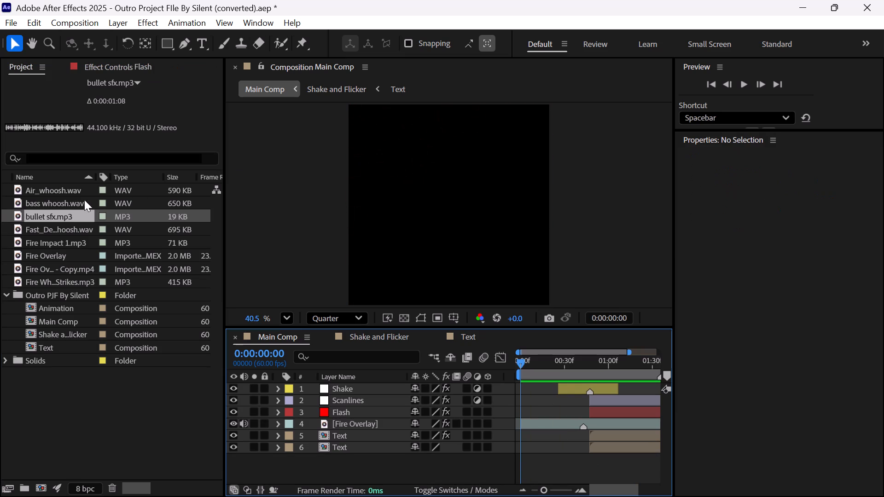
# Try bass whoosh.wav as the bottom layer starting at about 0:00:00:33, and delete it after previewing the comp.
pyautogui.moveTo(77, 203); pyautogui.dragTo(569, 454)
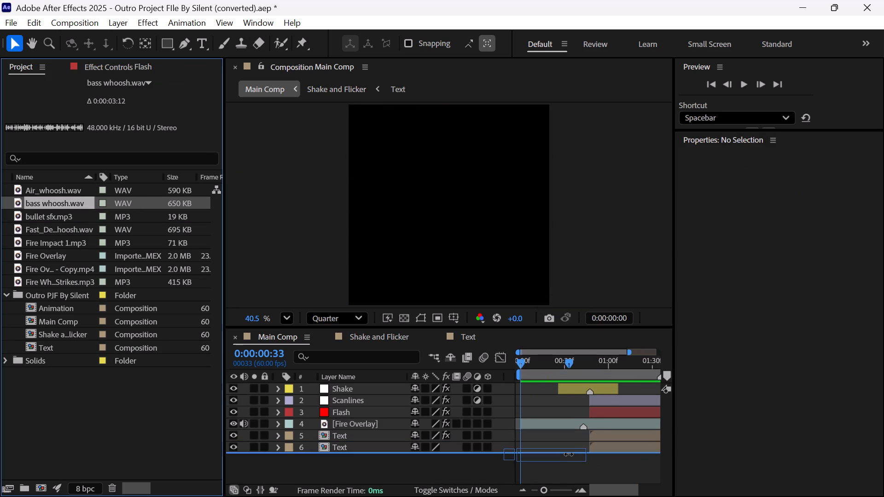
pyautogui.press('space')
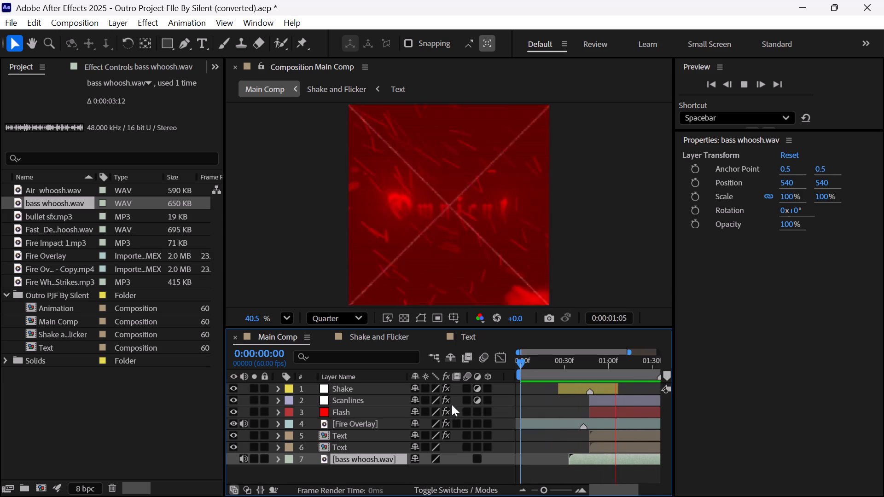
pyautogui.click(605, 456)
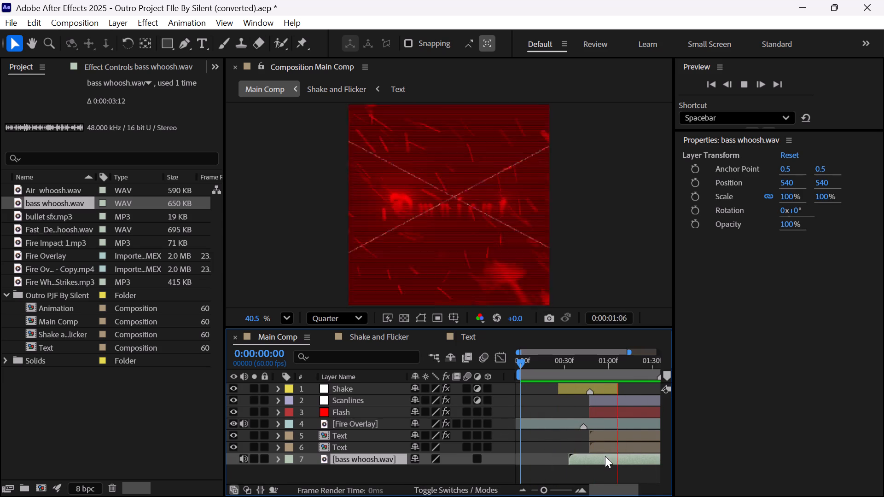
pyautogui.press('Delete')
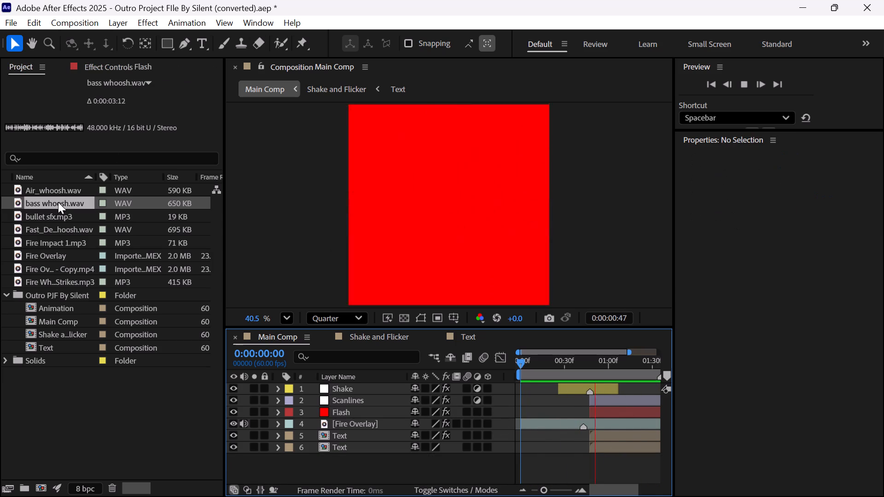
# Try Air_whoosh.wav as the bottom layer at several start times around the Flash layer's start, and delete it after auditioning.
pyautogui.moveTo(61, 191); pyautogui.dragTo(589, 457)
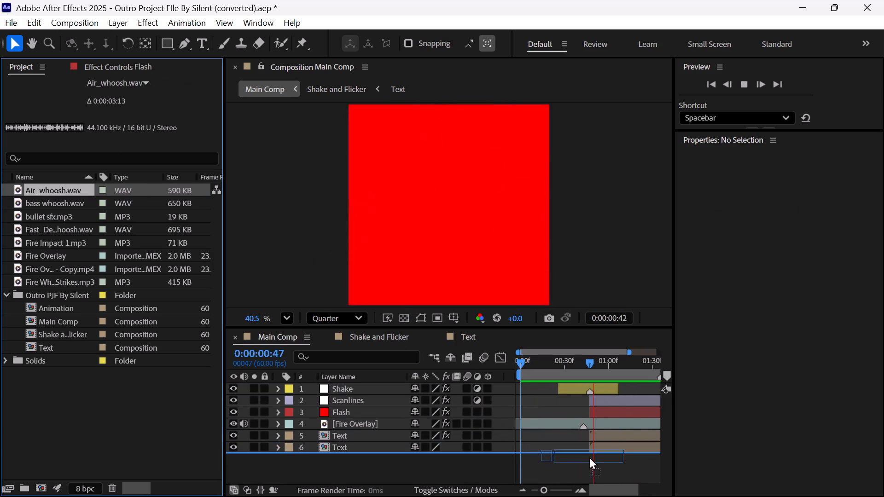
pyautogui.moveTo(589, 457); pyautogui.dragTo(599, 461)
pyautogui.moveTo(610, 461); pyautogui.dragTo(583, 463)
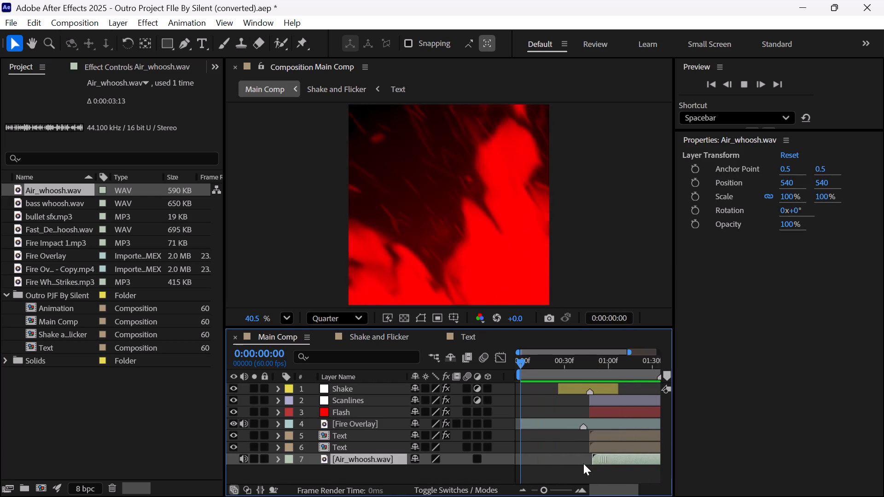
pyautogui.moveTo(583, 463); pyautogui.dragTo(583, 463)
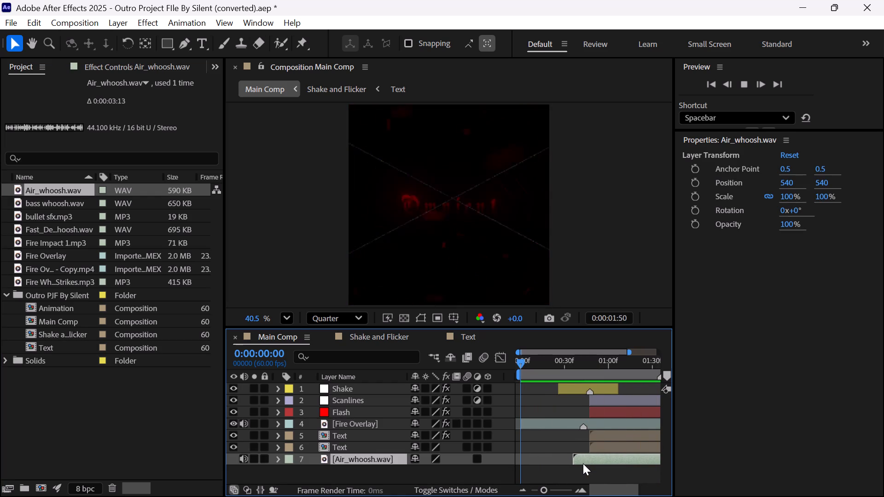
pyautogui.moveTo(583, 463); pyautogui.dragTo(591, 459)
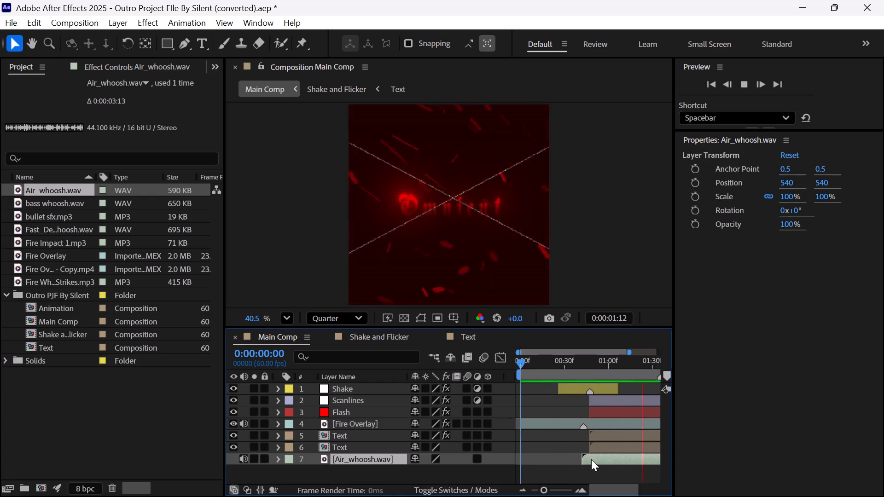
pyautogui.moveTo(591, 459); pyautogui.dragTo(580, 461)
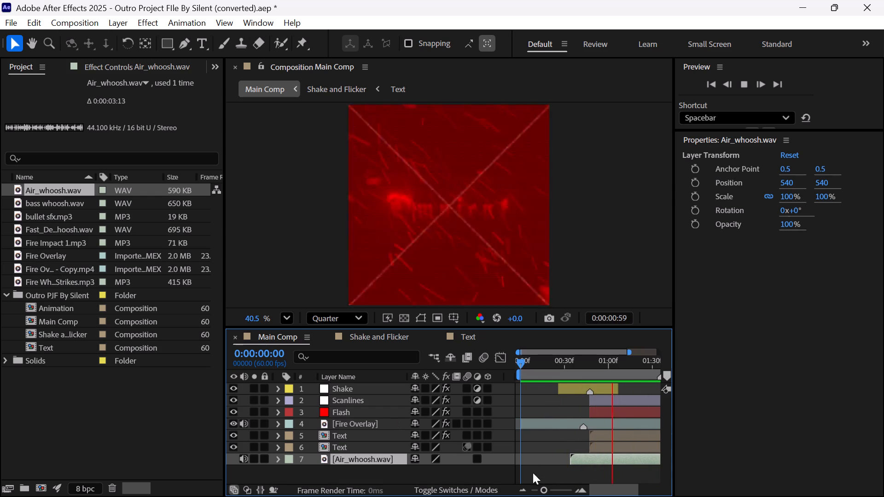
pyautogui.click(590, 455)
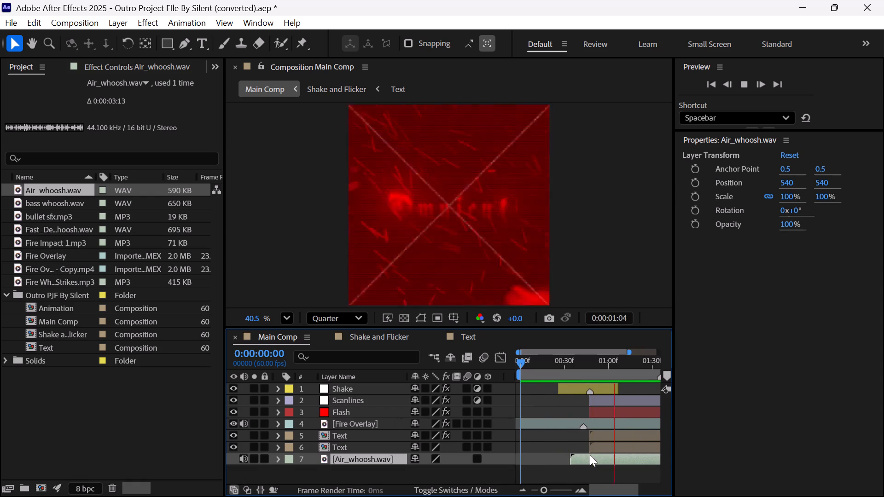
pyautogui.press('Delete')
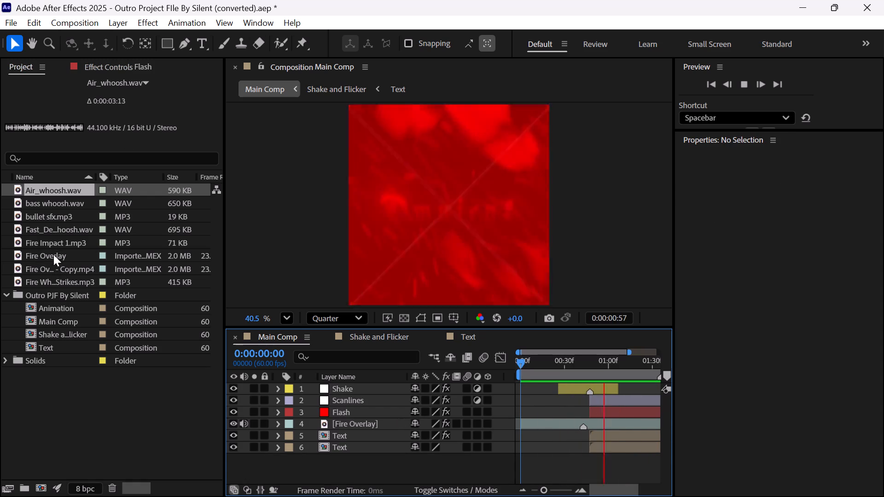
# Add Fire Impact 1.mp3 as the bottom layer of Main Comp and shift it to start at about frame 30.
pyautogui.click(53, 254)
pyautogui.moveTo(53, 254); pyautogui.dragTo(74, 256)
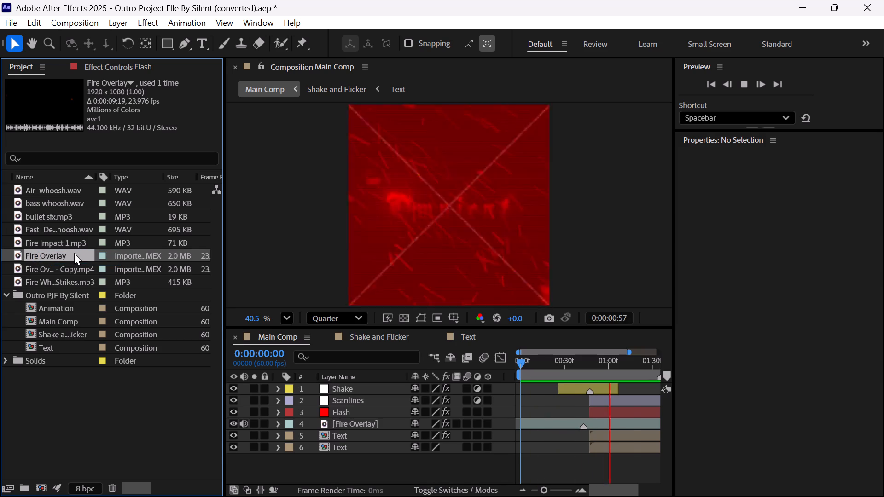
pyautogui.click(58, 239)
pyautogui.moveTo(58, 239); pyautogui.dragTo(547, 446)
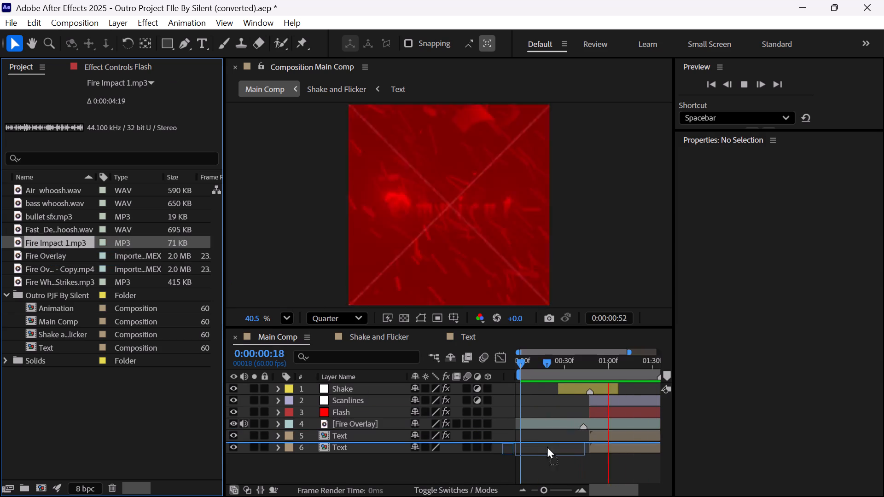
pyautogui.moveTo(547, 446); pyautogui.dragTo(601, 464)
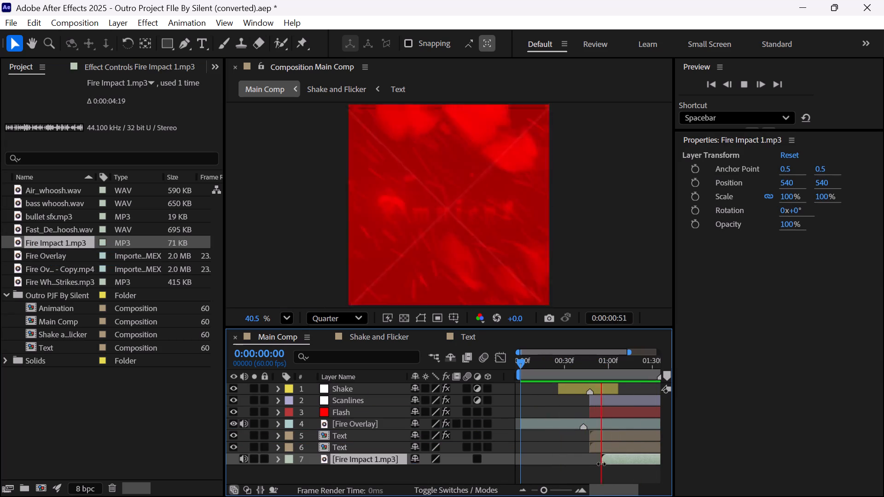
pyautogui.moveTo(621, 461); pyautogui.dragTo(605, 461)
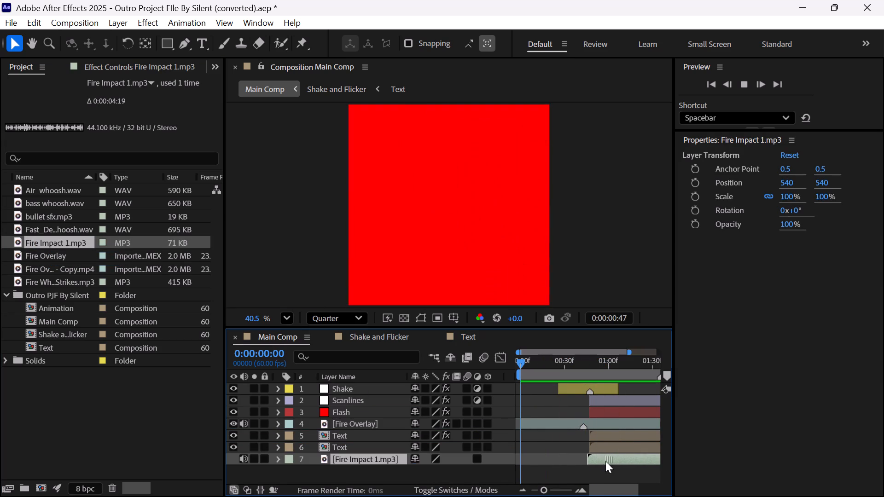
pyautogui.moveTo(605, 461); pyautogui.dragTo(586, 464)
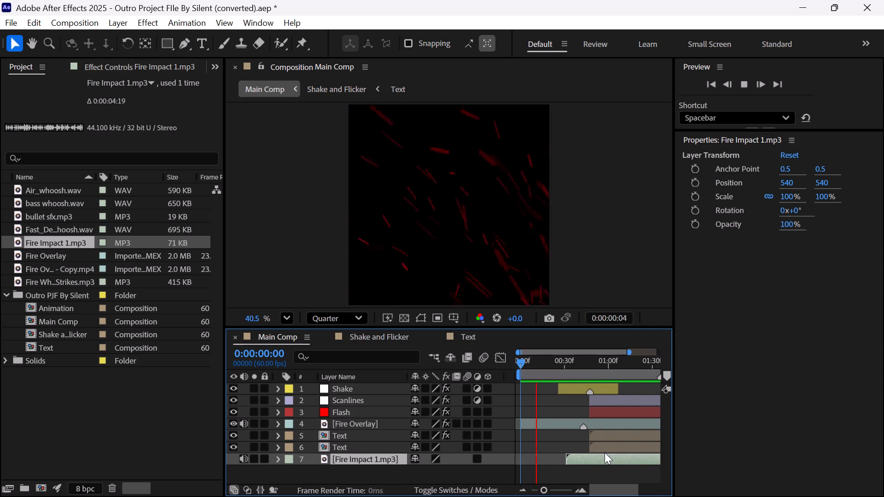
# Delete the Fire Impact 1.mp3 layer from the bottom of Main Comp.
pyautogui.click(599, 457)
pyautogui.press('Delete')
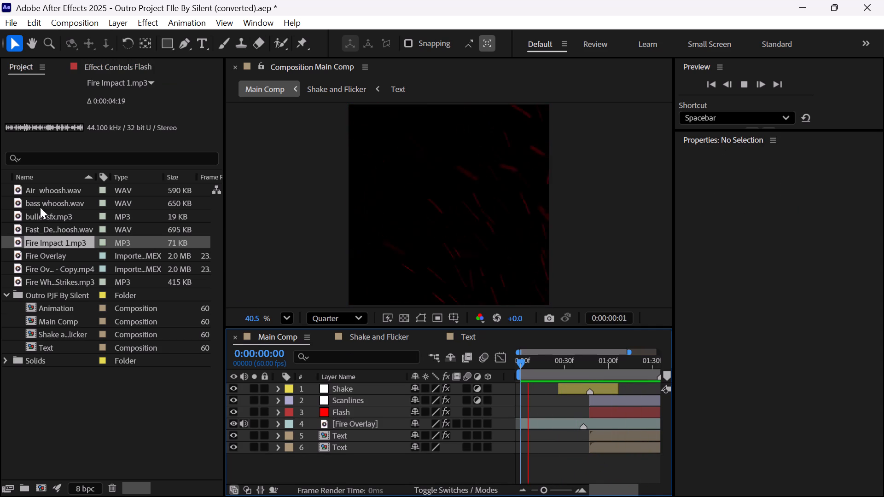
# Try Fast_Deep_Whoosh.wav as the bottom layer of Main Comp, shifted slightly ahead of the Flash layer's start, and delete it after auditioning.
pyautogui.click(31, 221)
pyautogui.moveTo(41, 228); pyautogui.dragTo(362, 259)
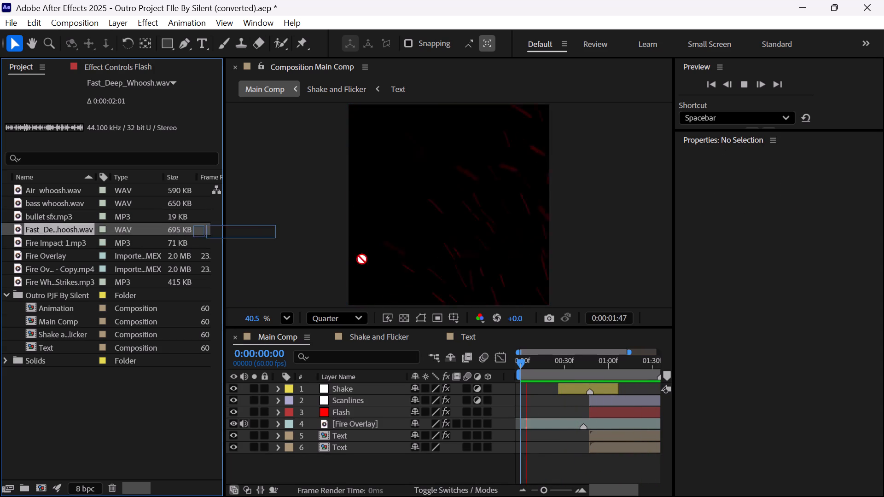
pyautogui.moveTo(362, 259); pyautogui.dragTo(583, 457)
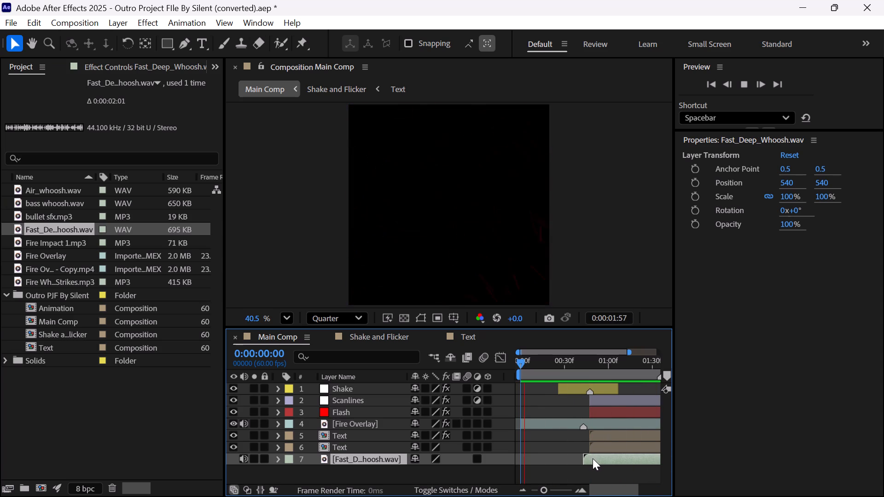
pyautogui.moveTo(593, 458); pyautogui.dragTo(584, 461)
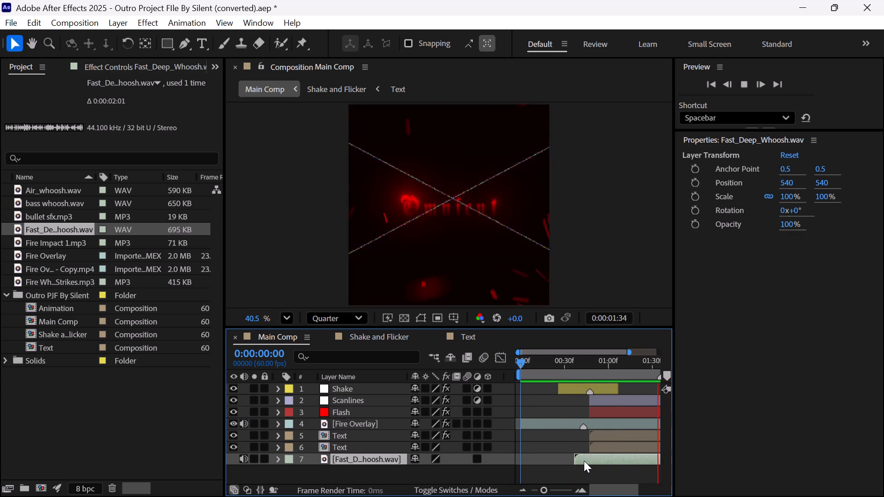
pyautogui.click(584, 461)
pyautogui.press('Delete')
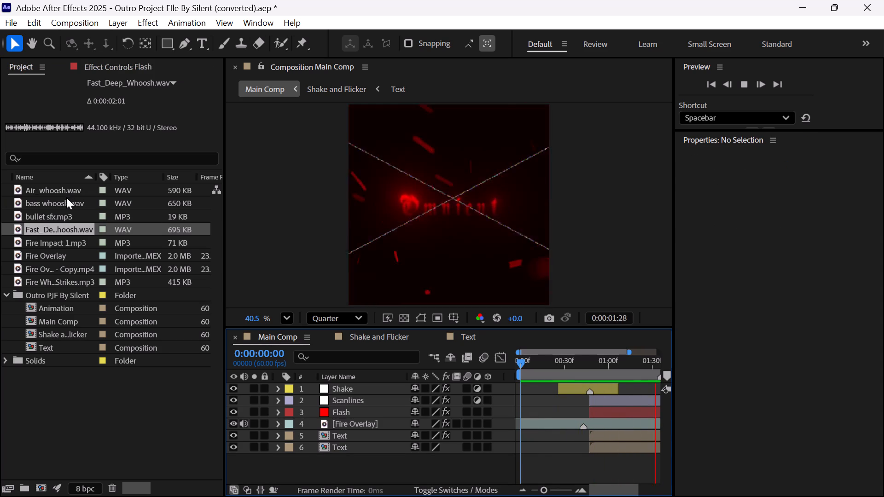
# Add bass whoosh.wav as the bottom layer of Main Comp, shift it to start at about frame 38, and stop the preview.
pyautogui.moveTo(61, 202); pyautogui.dragTo(599, 457)
pyautogui.moveTo(610, 457); pyautogui.dragTo(586, 462)
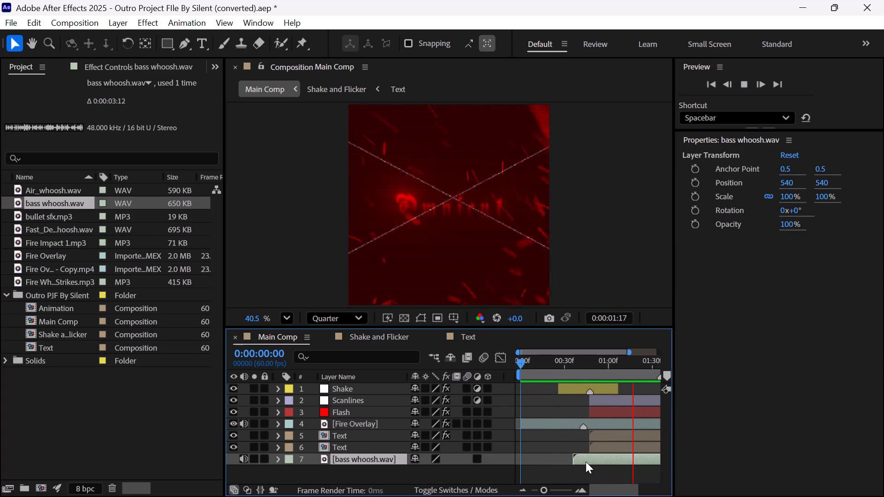
pyautogui.click(587, 461)
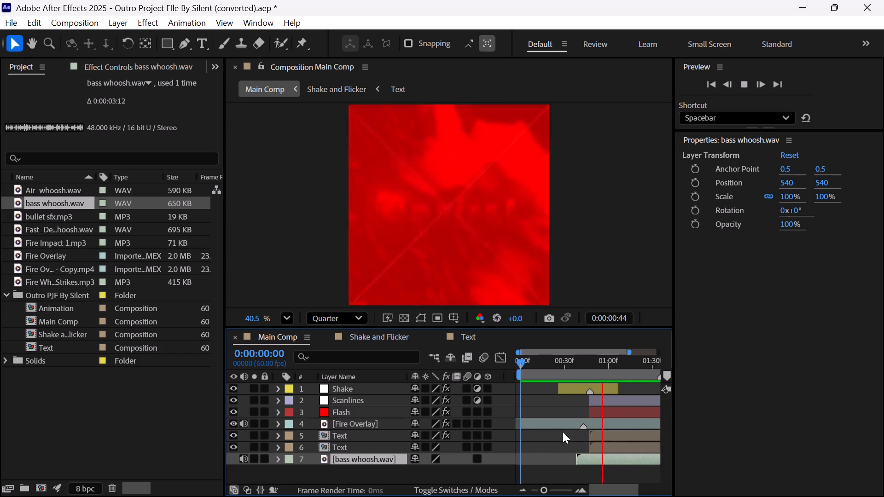
pyautogui.press('space')
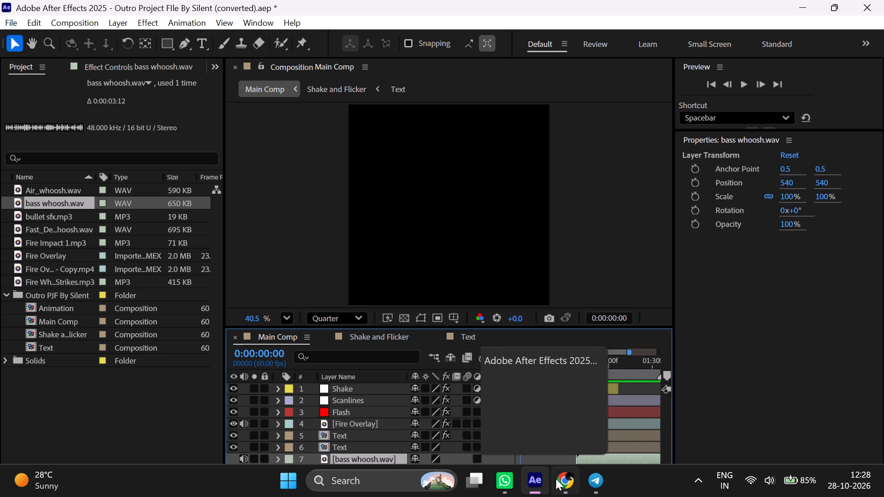
# Switch to Chrome, search Google for "redier tvs" and open the TVS Motor page for the TVS Raider 125.
pyautogui.click(556, 479)
pyautogui.click(495, 37)
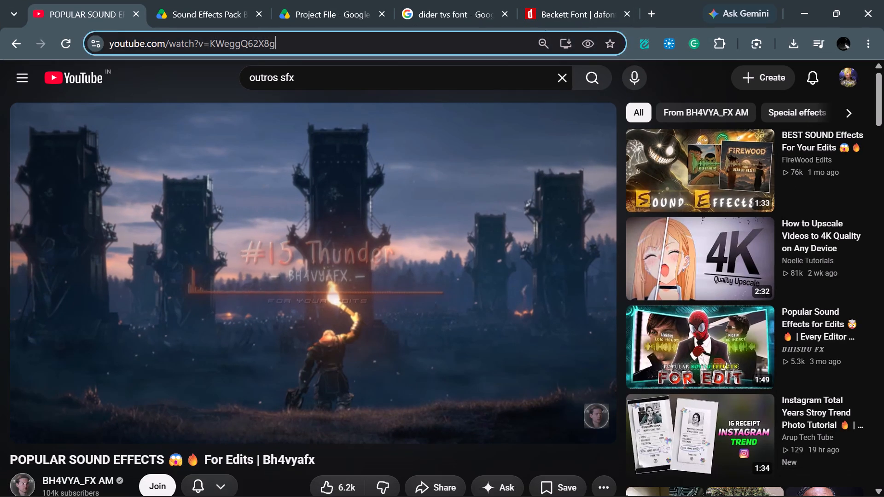
pyautogui.write('re')
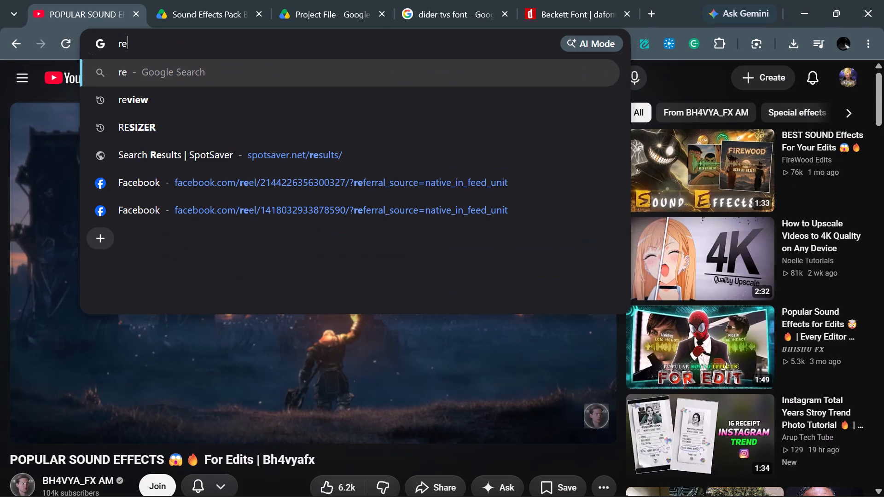
pyautogui.write('dier tvs')
pyautogui.press('Return')
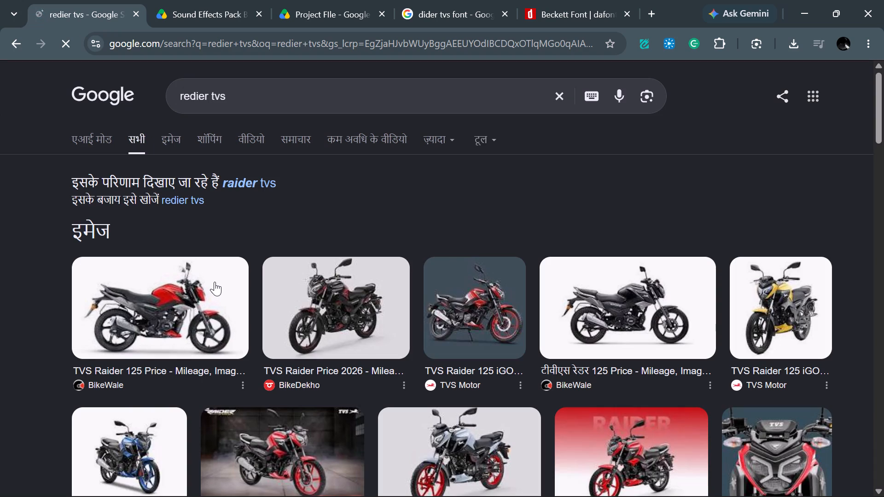
pyautogui.scroll(-2, 338, 309)
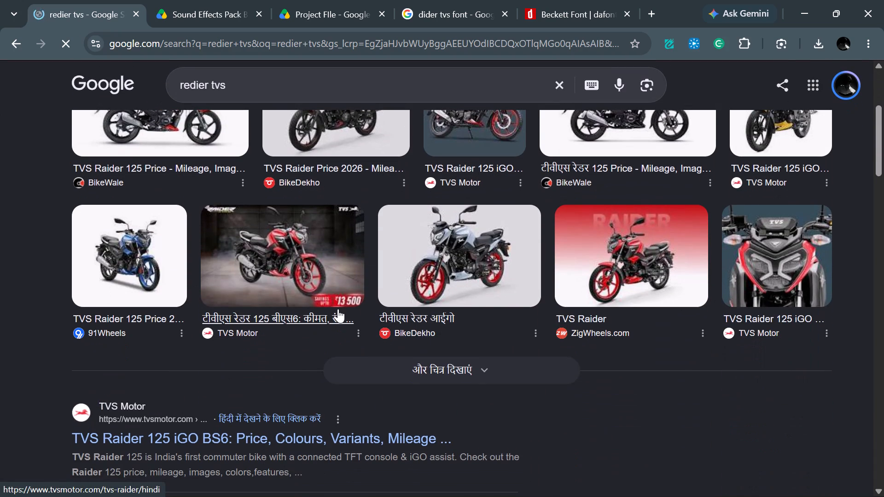
pyautogui.scroll(-1, 338, 309)
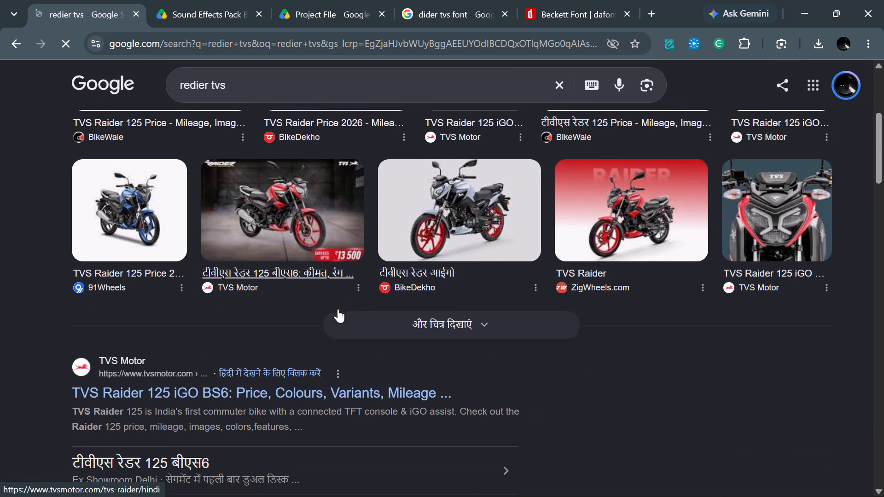
pyautogui.scroll(-1, 338, 309)
pyautogui.click(306, 387)
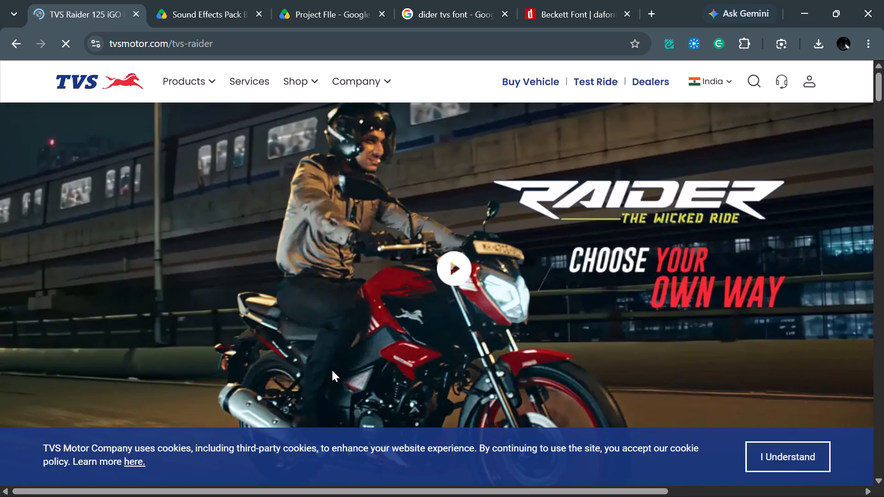
# Look through the TVS Raider page's 360 bike view, price and features sections.
pyautogui.scroll(-3, 332, 370)
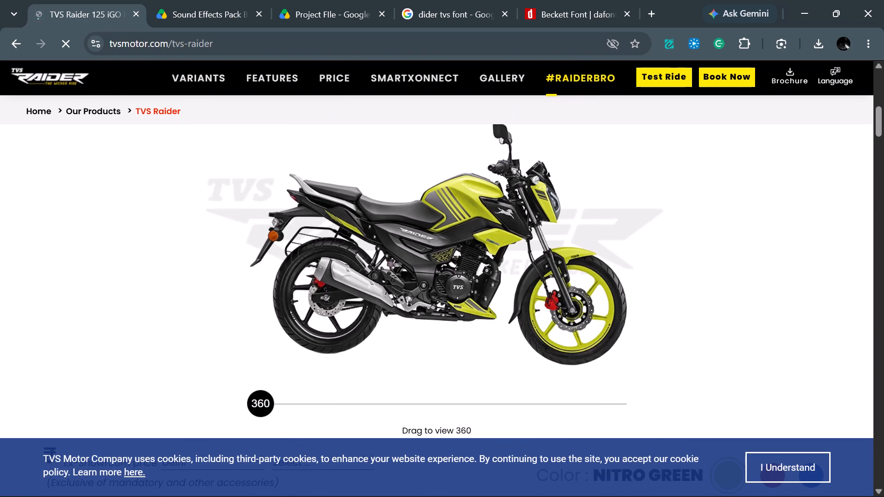
pyautogui.scroll(-2, 439, 260)
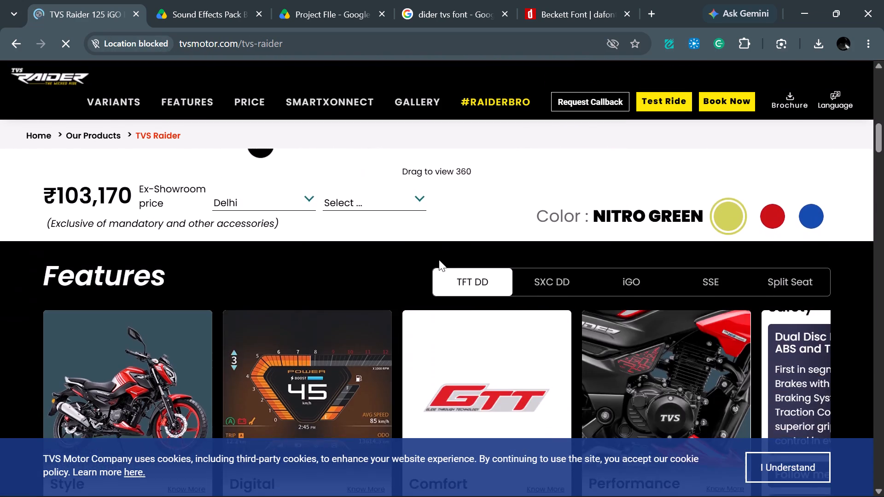
pyautogui.scroll(-1, 439, 260)
pyautogui.hscroll(1, 439, 260)
pyautogui.scroll(13, 439, 260)
pyautogui.click(576, 4)
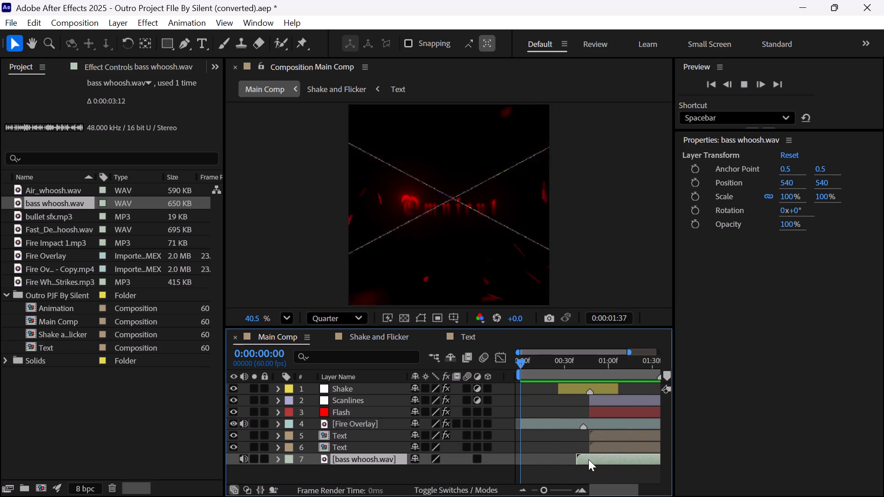
pyautogui.moveTo(588, 459); pyautogui.dragTo(580, 457)
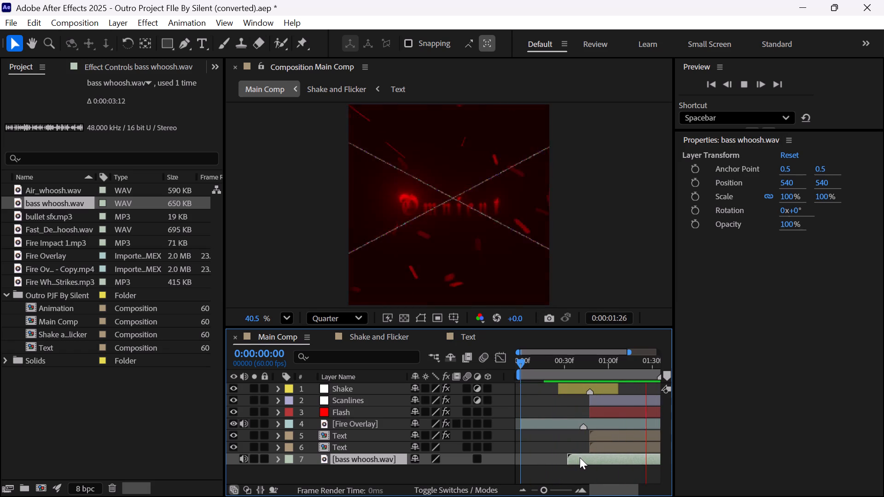
pyautogui.press('Delete')
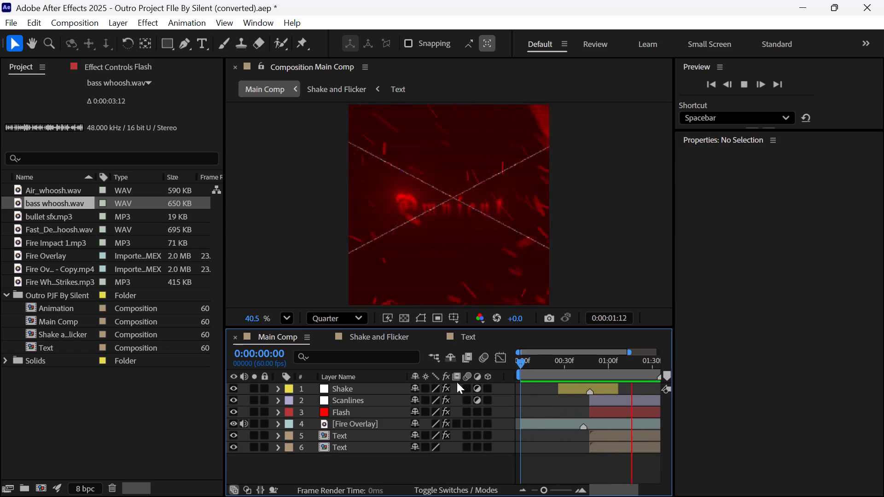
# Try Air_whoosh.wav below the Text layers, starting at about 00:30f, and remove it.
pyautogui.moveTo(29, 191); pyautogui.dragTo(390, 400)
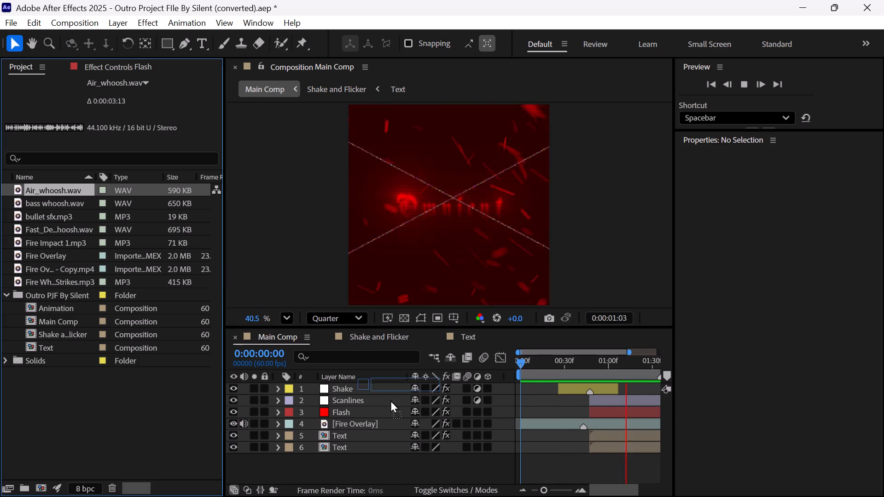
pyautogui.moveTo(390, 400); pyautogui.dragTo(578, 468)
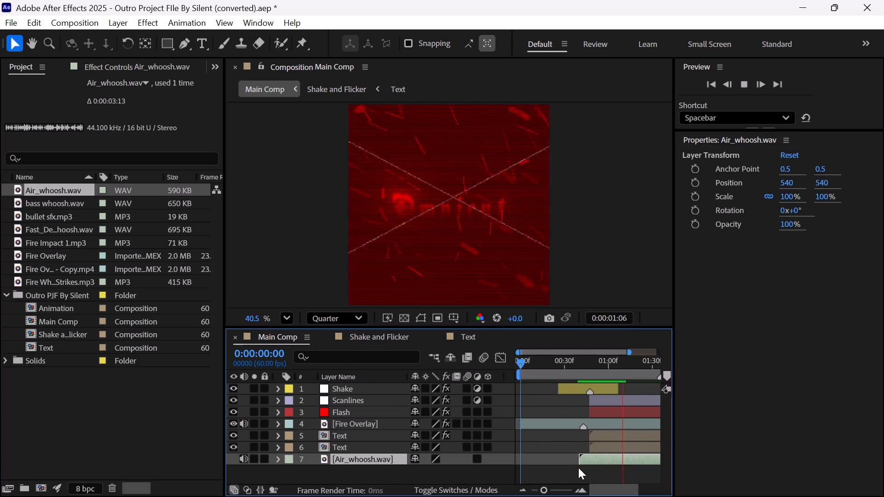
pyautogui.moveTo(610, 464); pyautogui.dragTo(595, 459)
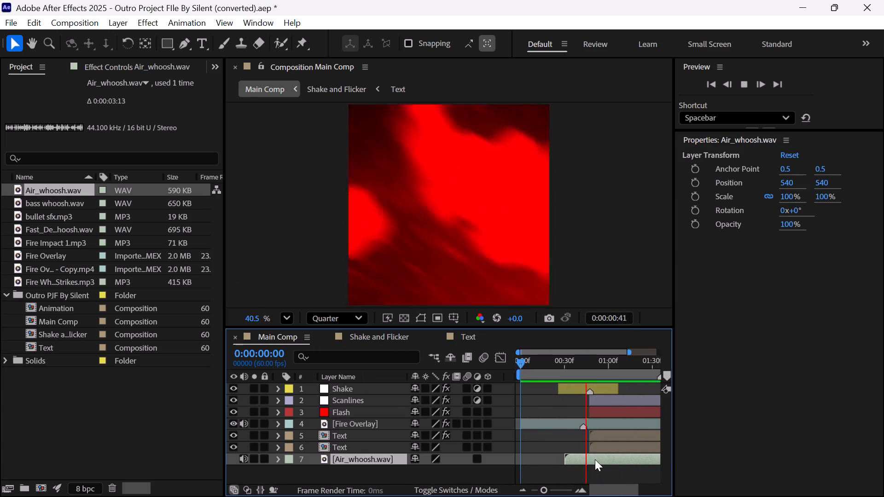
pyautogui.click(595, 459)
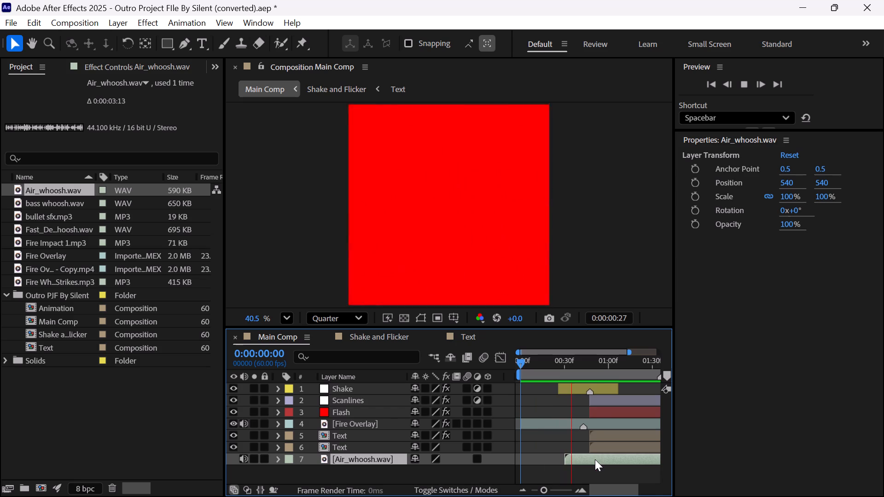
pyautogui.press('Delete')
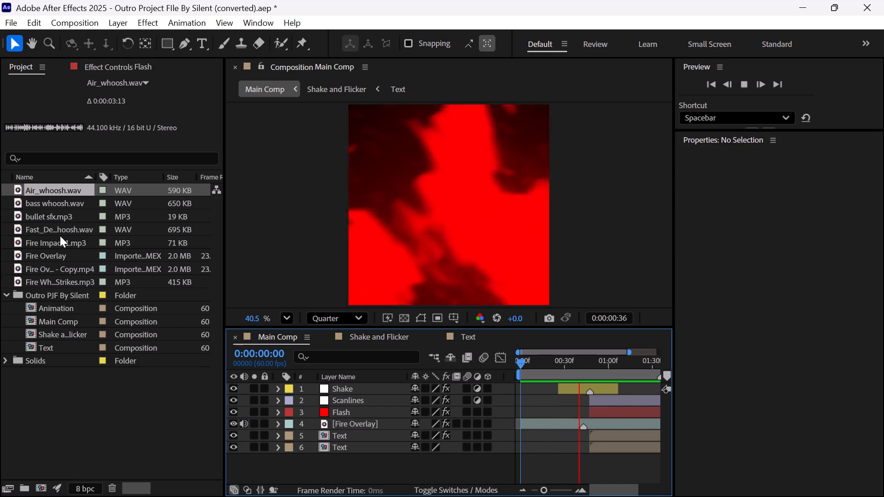
# Place bass whoosh.wav below the Text layers in Main Comp, starting slightly after 00:30f, checking it against playback.
pyautogui.click(57, 213)
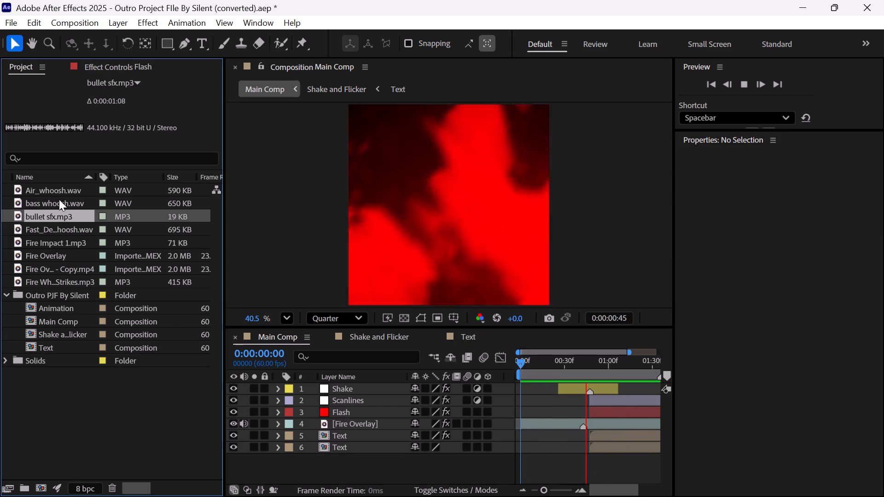
pyautogui.moveTo(59, 199); pyautogui.dragTo(596, 457)
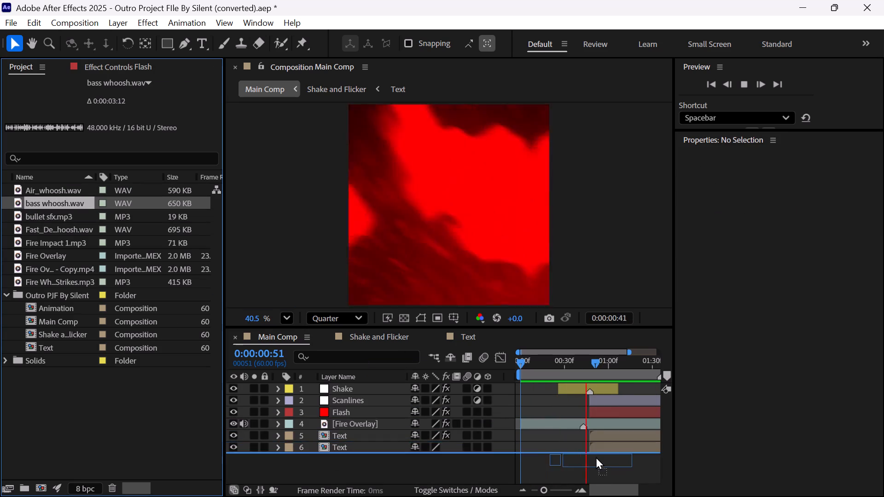
pyautogui.moveTo(596, 457); pyautogui.dragTo(596, 456)
pyautogui.moveTo(611, 462); pyautogui.dragTo(588, 462)
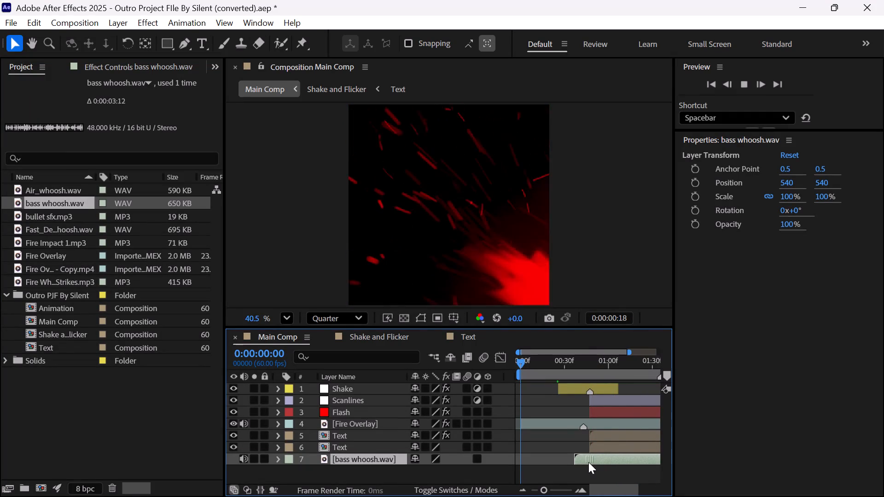
pyautogui.moveTo(588, 462); pyautogui.dragTo(585, 462)
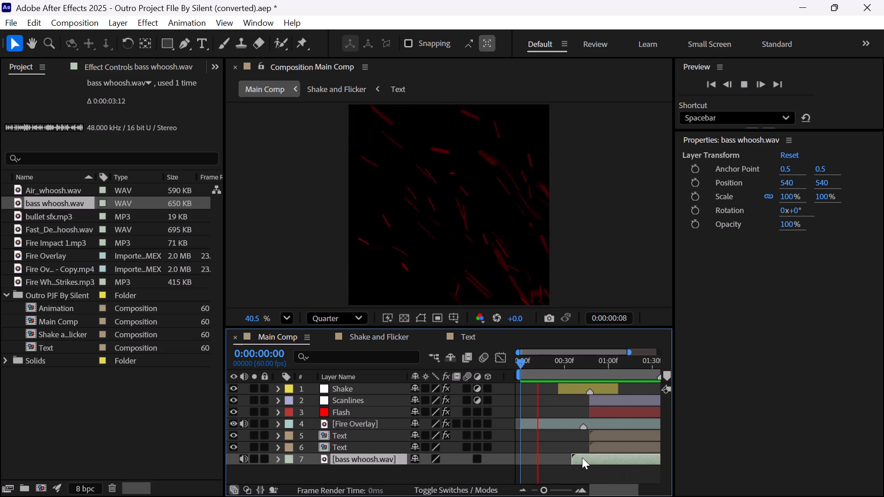
pyautogui.press('space')
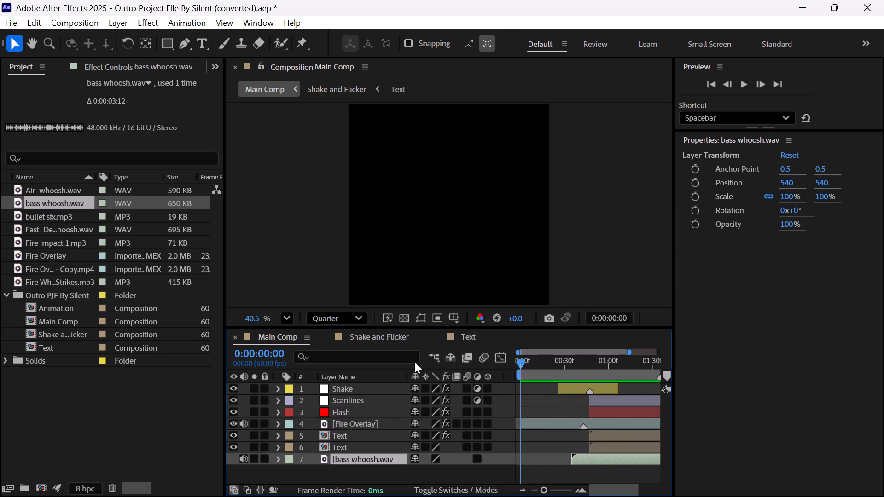
# Set the fill of the Omnicut text in the Text composition to a bright, fully saturated red.
pyautogui.click(465, 338)
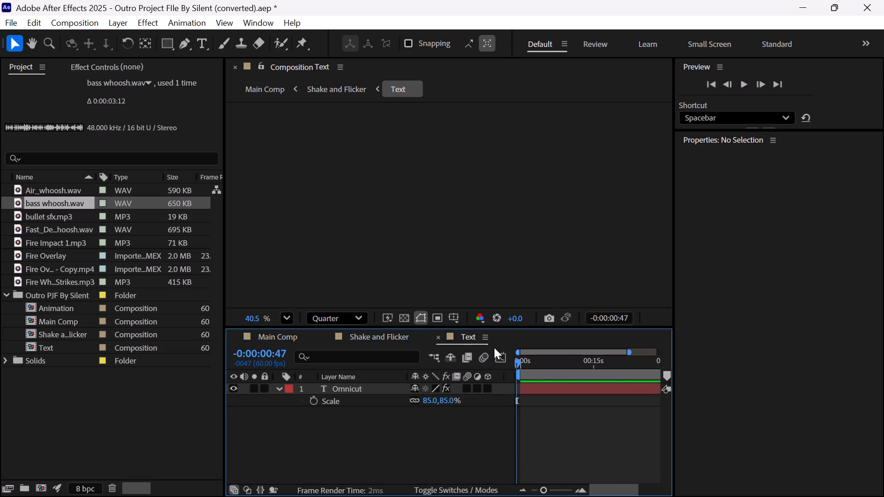
pyautogui.doubleClick(570, 387)
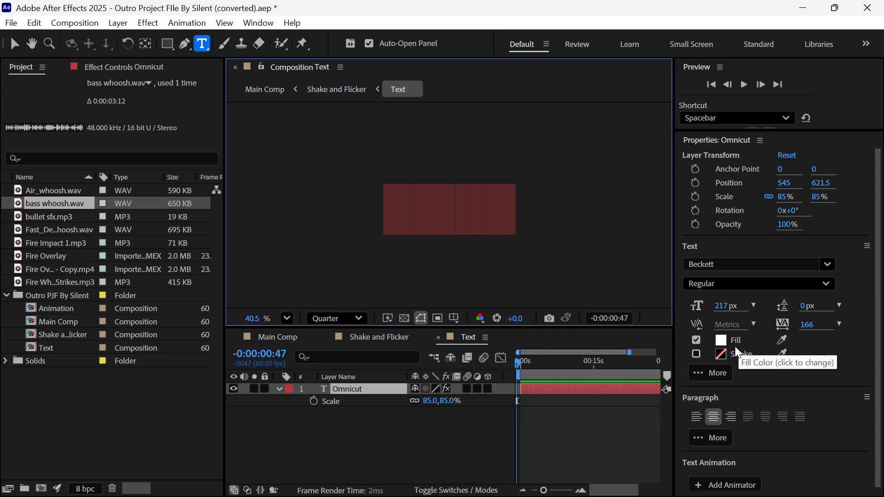
pyautogui.scroll(-5, 780, 352)
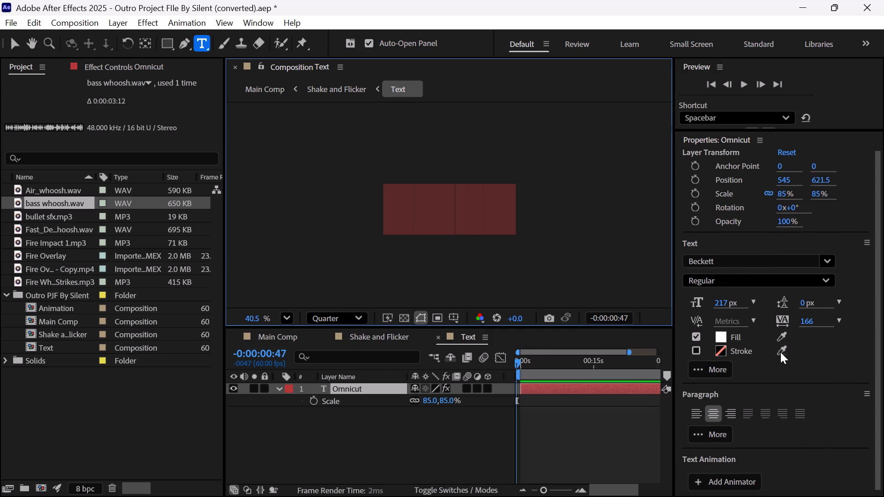
pyautogui.click(721, 337)
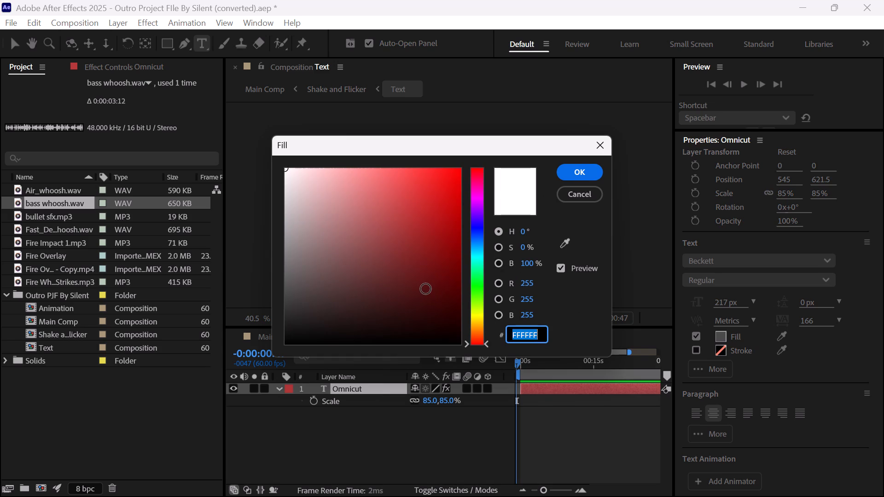
pyautogui.moveTo(429, 289); pyautogui.dragTo(407, 199)
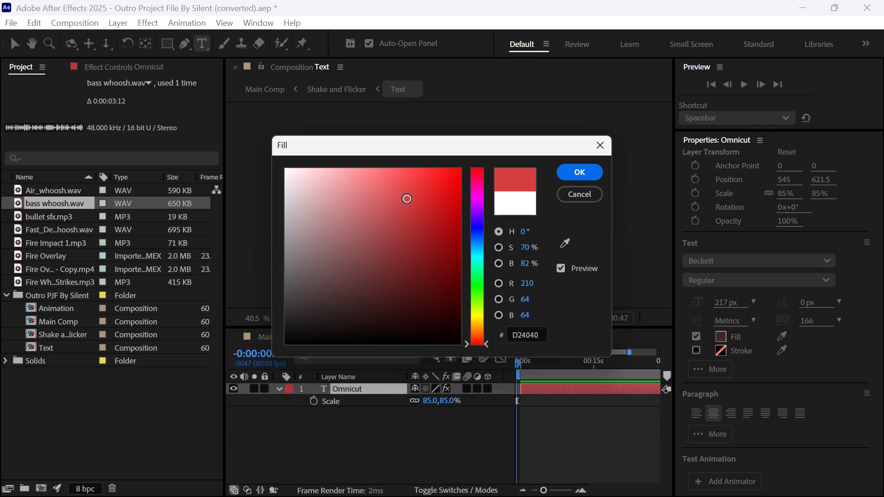
pyautogui.click(480, 232)
pyautogui.moveTo(483, 259); pyautogui.dragTo(476, 180)
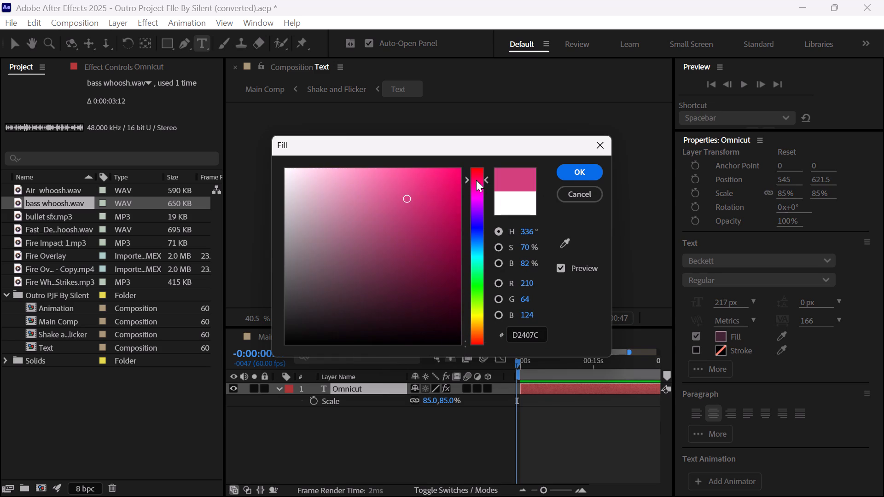
pyautogui.moveTo(476, 180); pyautogui.dragTo(474, 165)
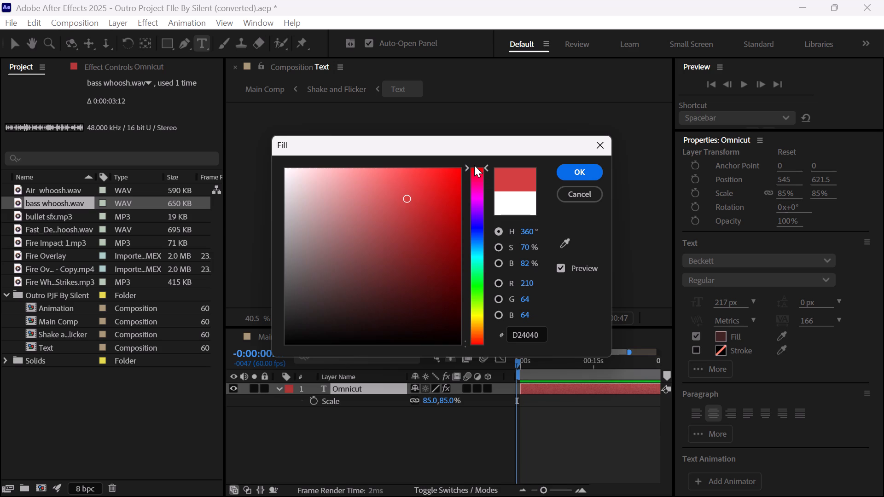
pyautogui.moveTo(406, 201); pyautogui.dragTo(439, 225)
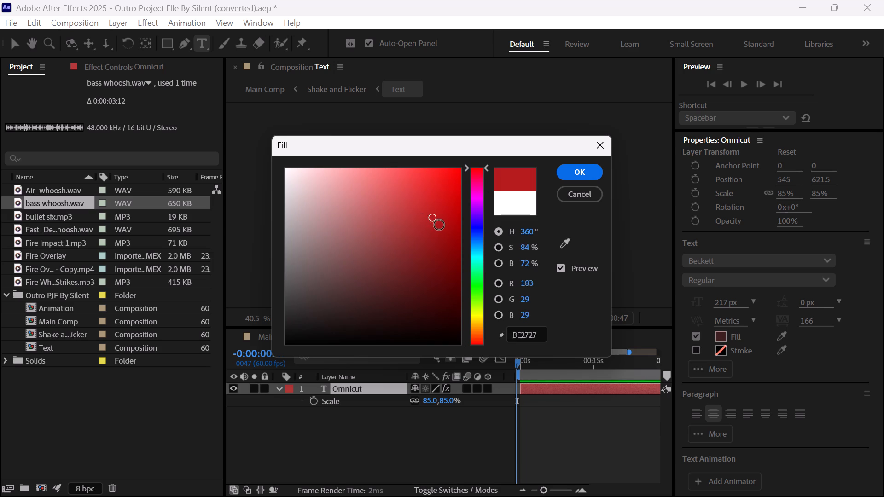
pyautogui.moveTo(439, 225); pyautogui.dragTo(457, 199)
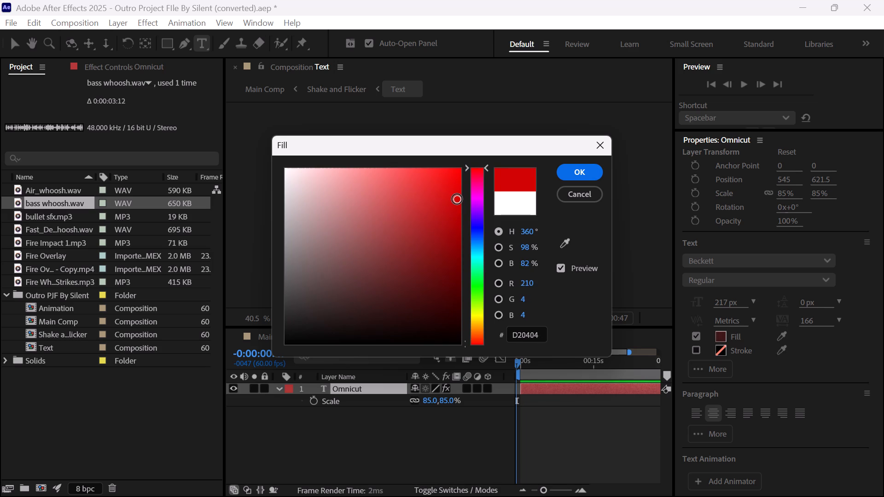
pyautogui.moveTo(457, 199); pyautogui.dragTo(513, 230)
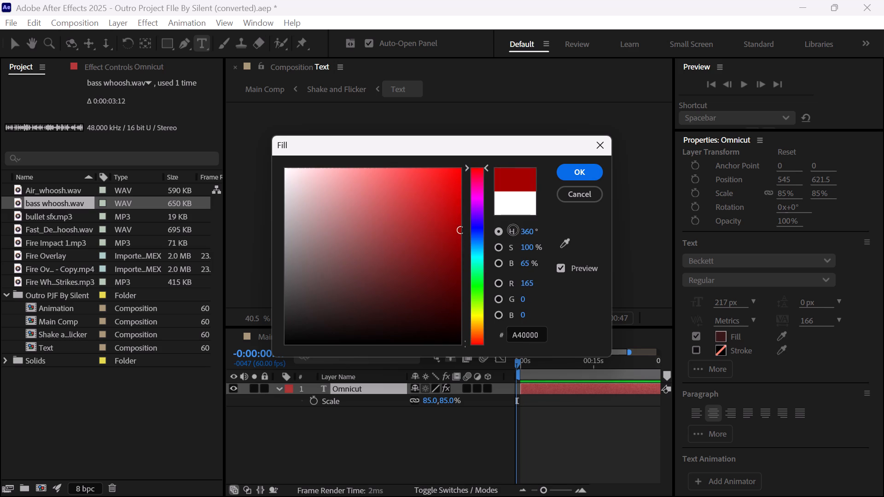
pyautogui.moveTo(513, 230); pyautogui.dragTo(506, 183)
pyautogui.click(576, 179)
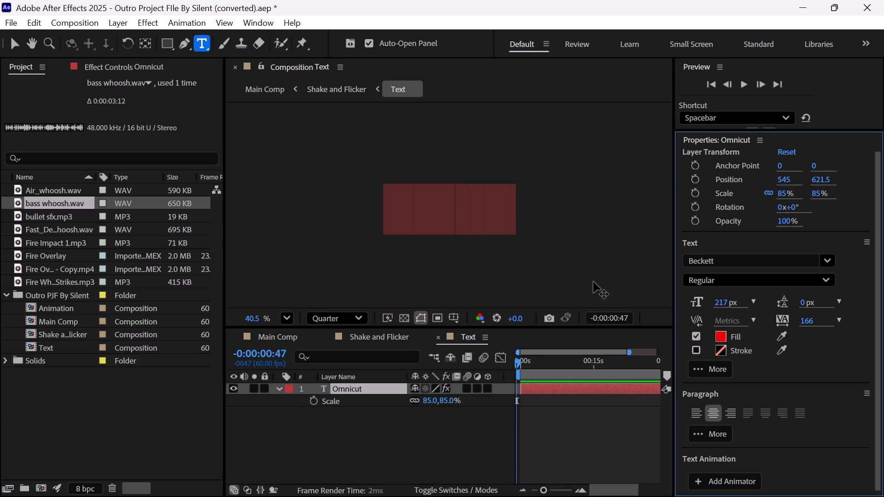
# Preview the recoloured text in the Text composition and in Main Comp.
pyautogui.click(531, 417)
pyautogui.press('space')
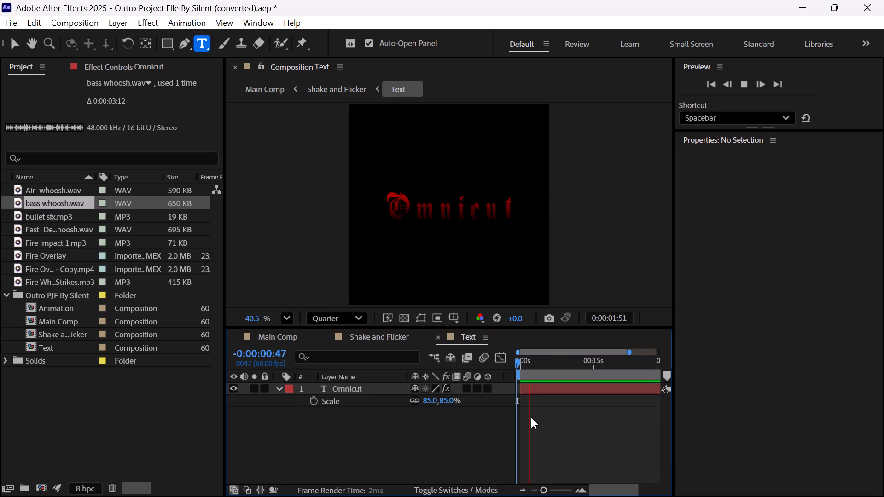
pyautogui.click(291, 334)
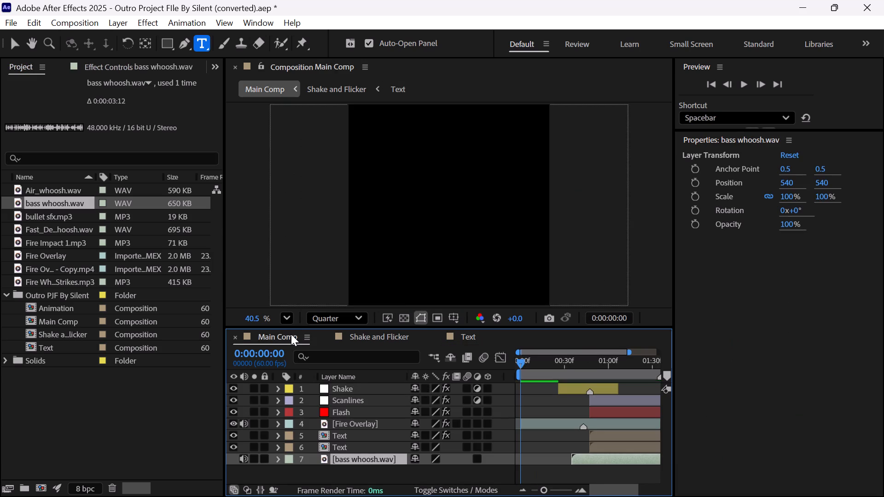
pyautogui.press('space')
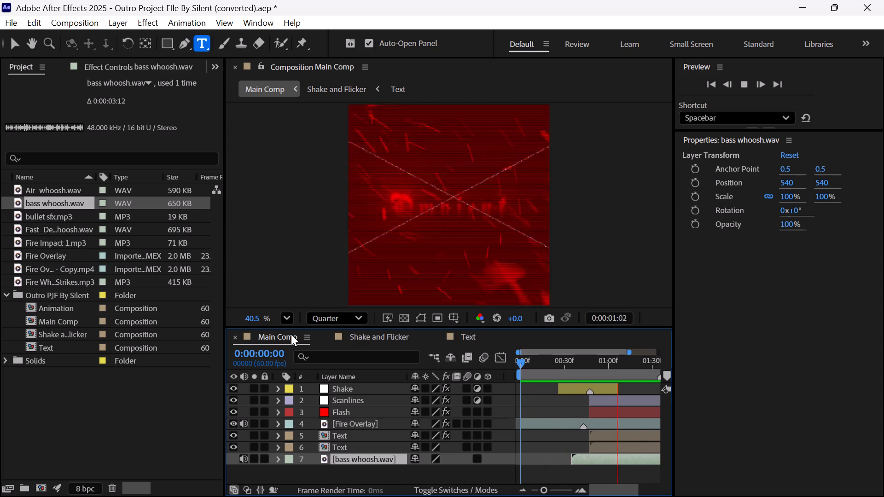
pyautogui.press('space')
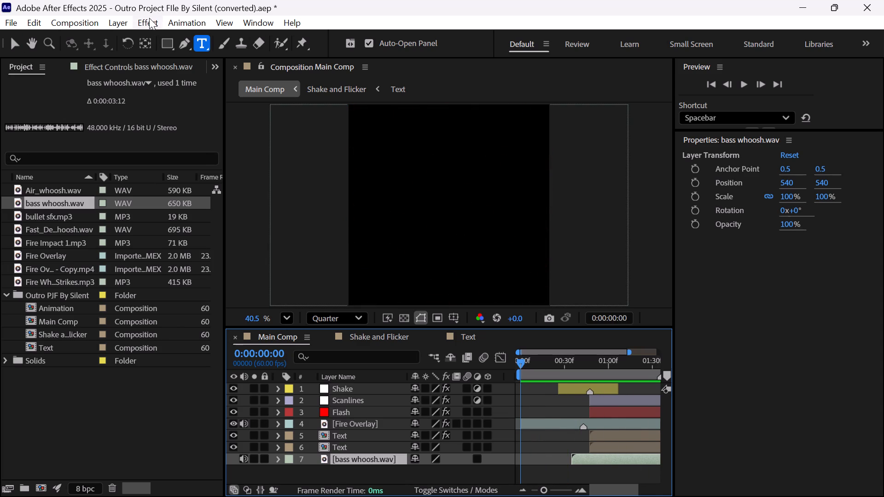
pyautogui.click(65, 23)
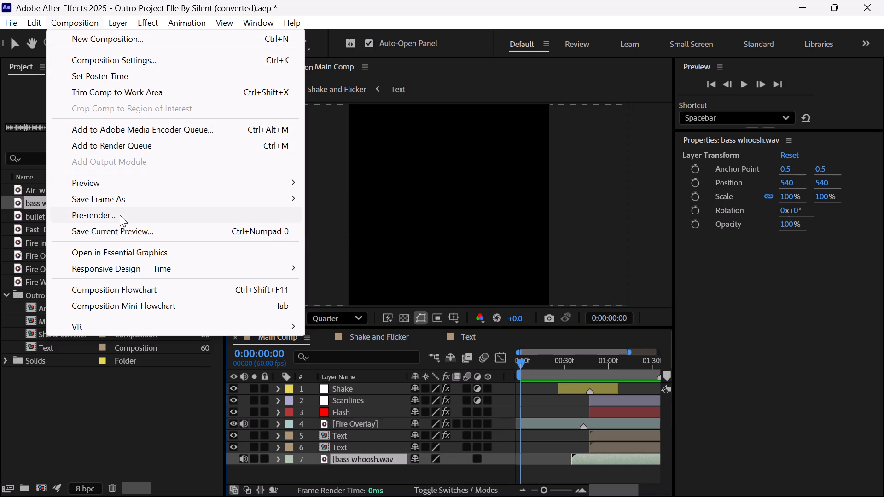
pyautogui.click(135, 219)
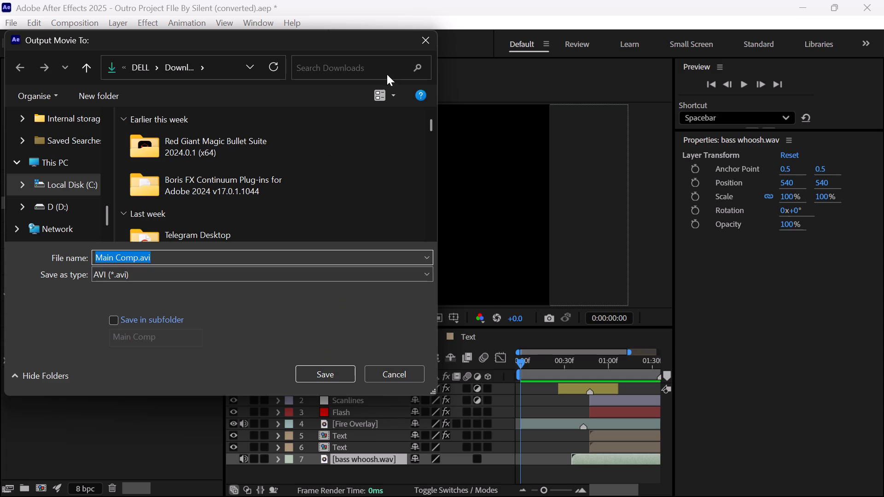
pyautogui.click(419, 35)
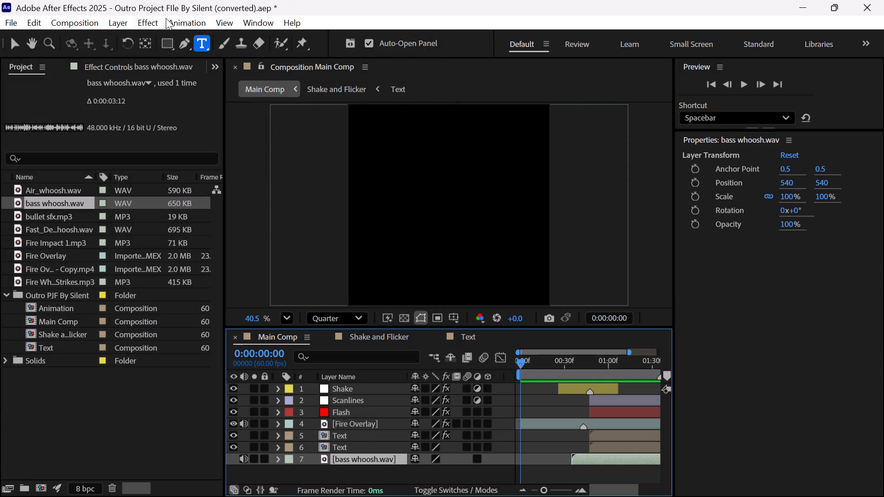
# Pre-render Main Comp to Main Comp.avi in the Downloads folder.
pyautogui.click(147, 21)
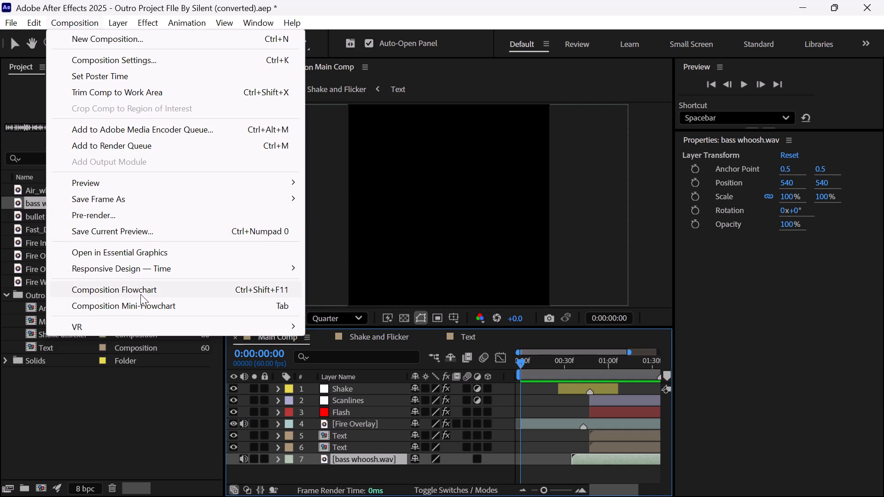
pyautogui.click(146, 210)
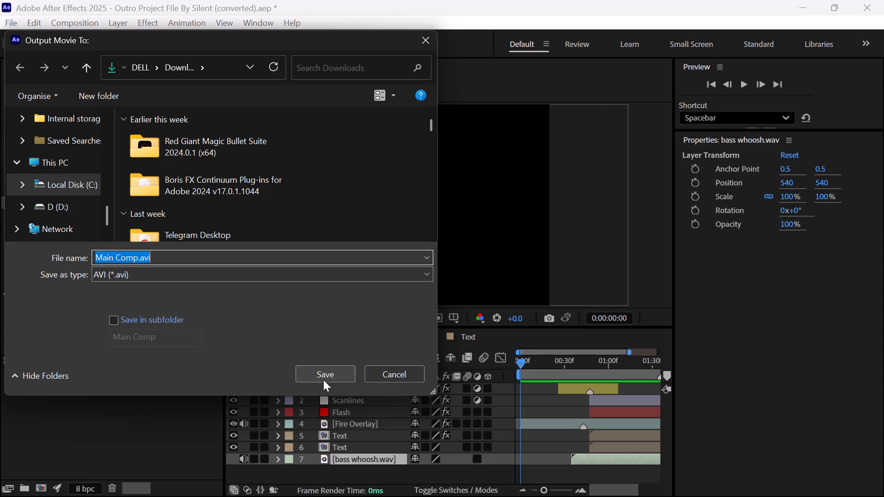
pyautogui.click(323, 380)
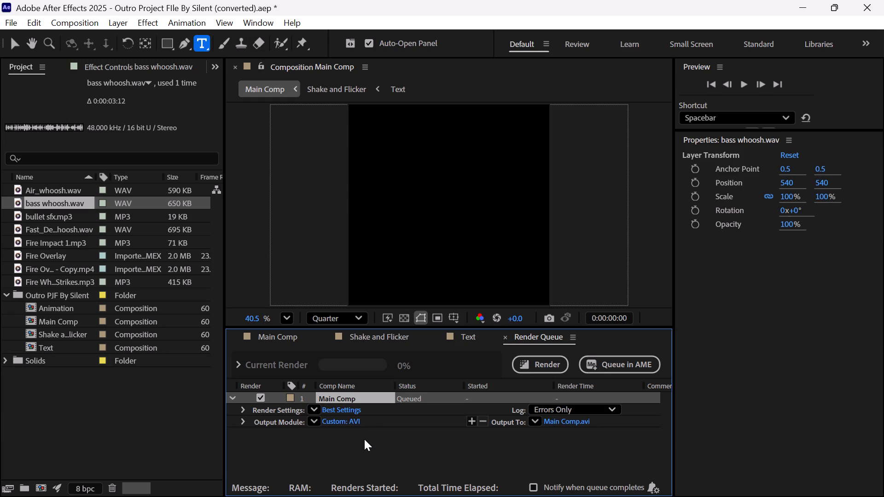
pyautogui.click(535, 358)
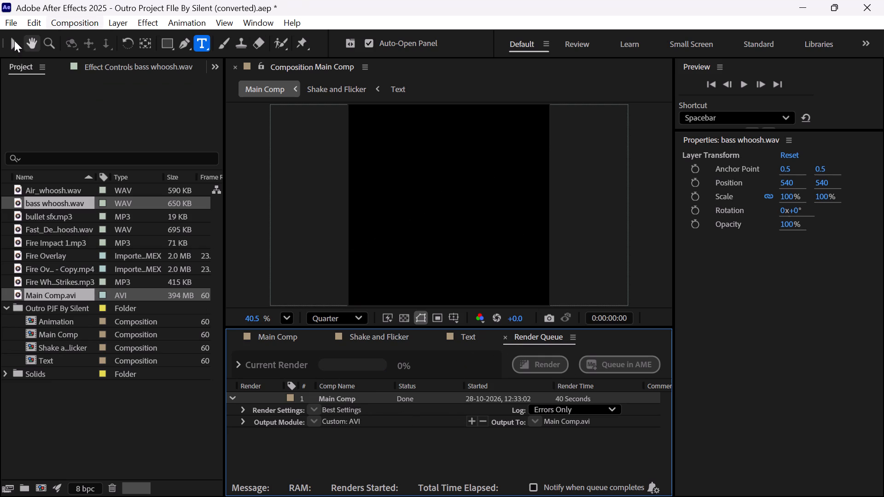
# Start opening another project, saving the current one as Outro Project FIle By Silent (converted).aep in Downloads.
pyautogui.click(14, 25)
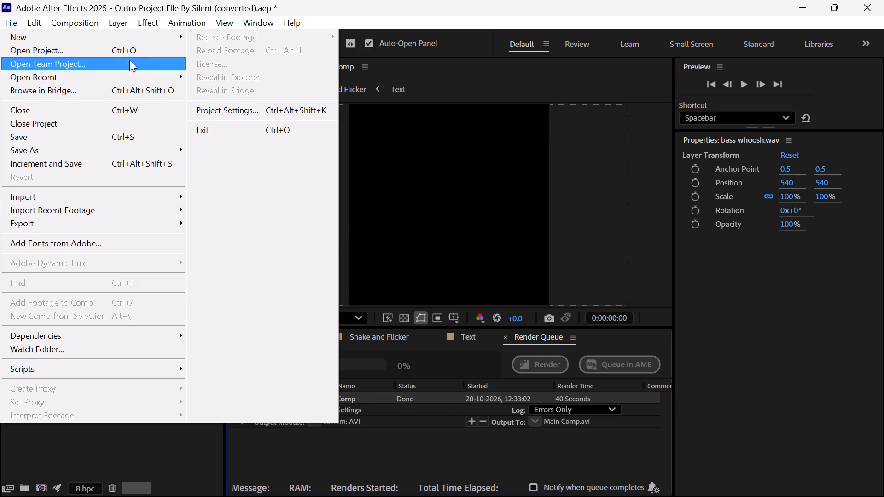
pyautogui.click(124, 48)
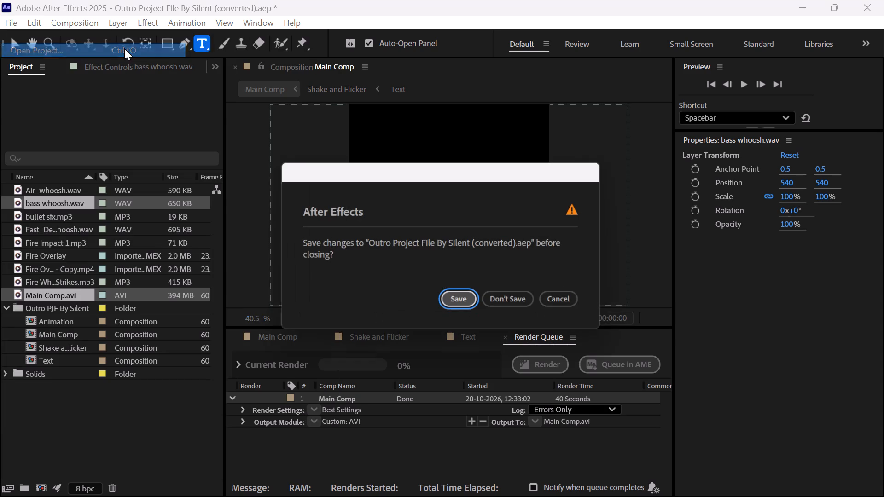
pyautogui.press('Return')
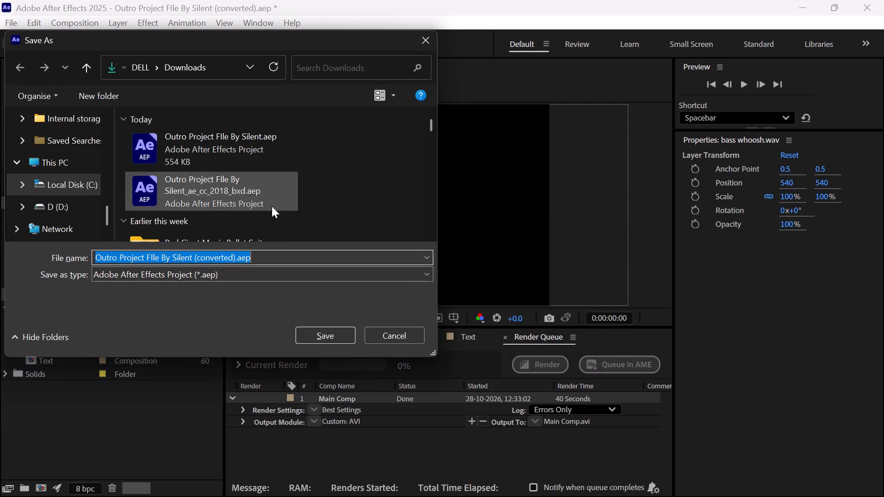
pyautogui.click(320, 333)
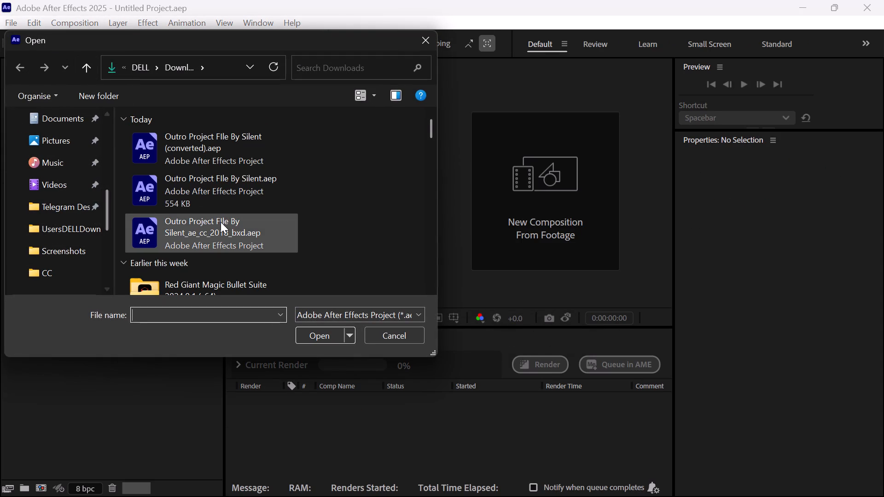
# Find and open the recent project Untitled Project auto-save 1.aep.
pyautogui.scroll(-3, 66, 220)
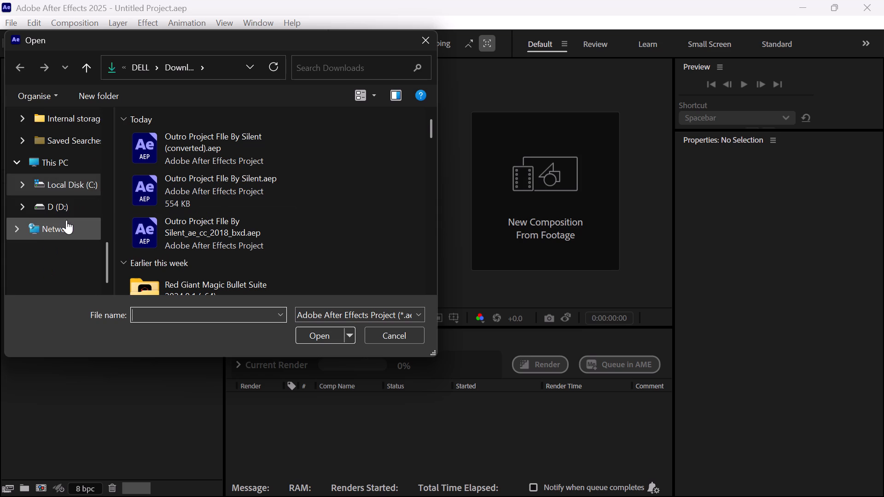
pyautogui.click(67, 188)
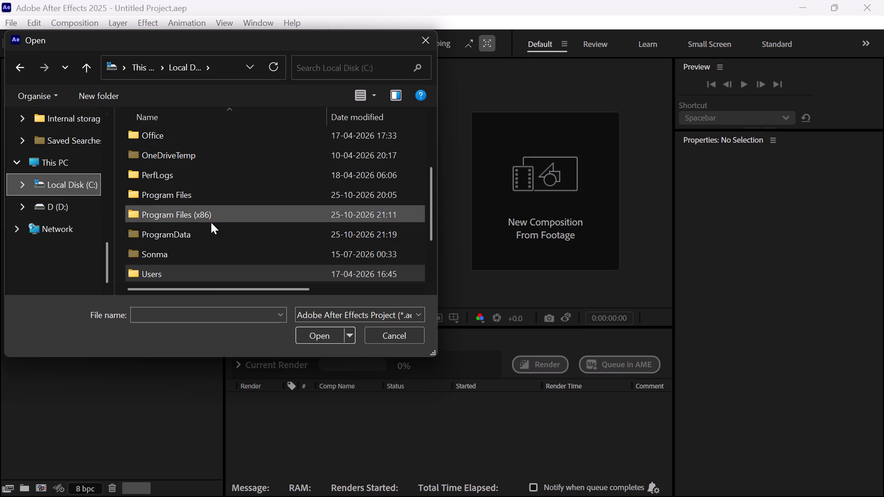
pyautogui.scroll(4, 59, 194)
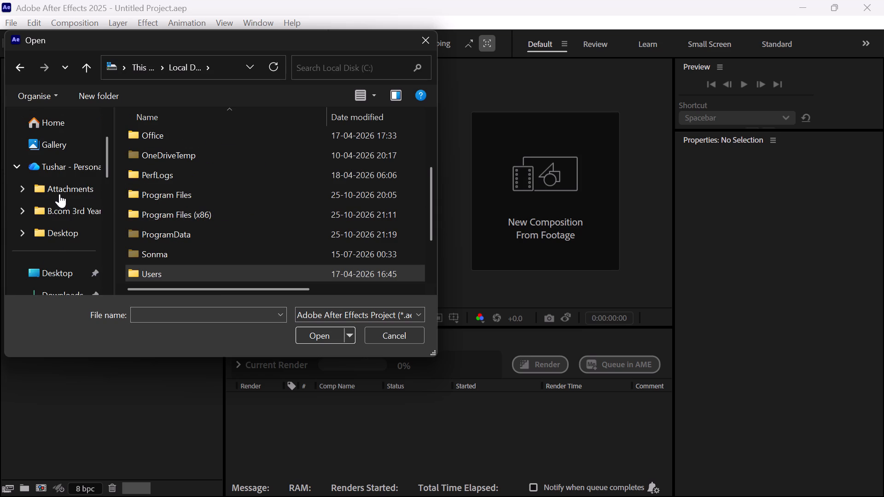
pyautogui.click(57, 141)
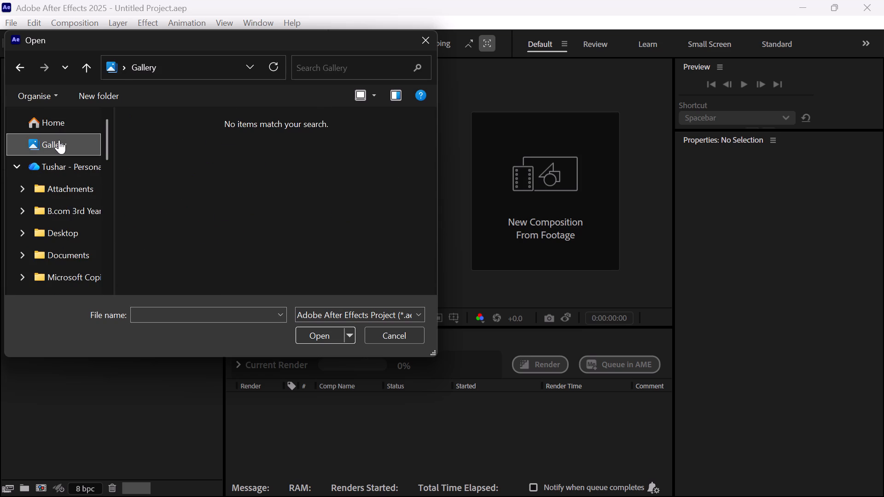
pyautogui.click(62, 129)
pyautogui.scroll(-1, 207, 235)
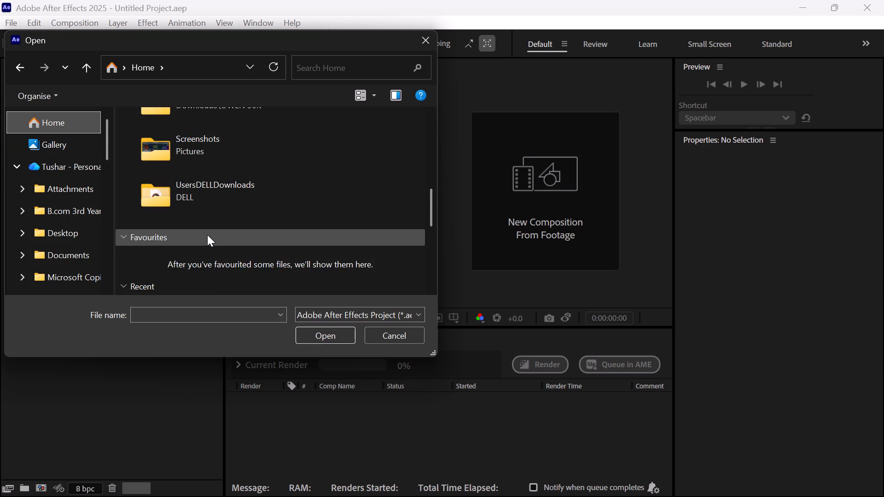
pyautogui.scroll(-1, 207, 235)
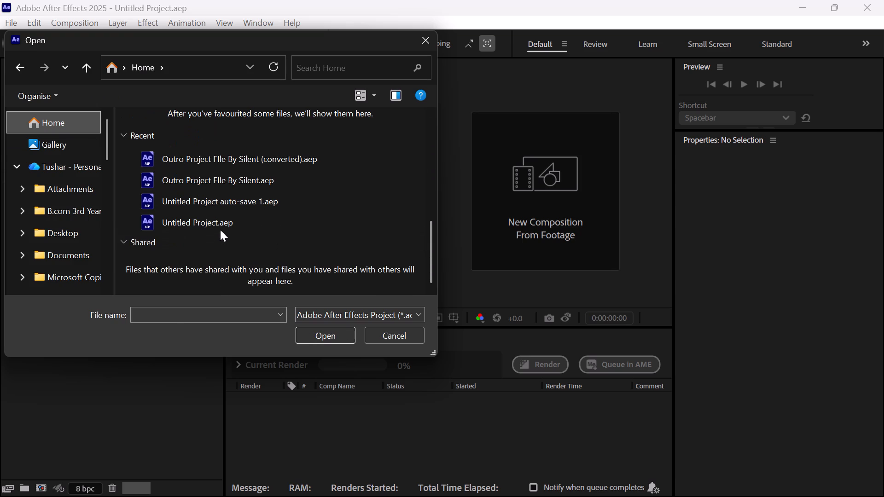
pyautogui.click(220, 230)
pyautogui.click(267, 199)
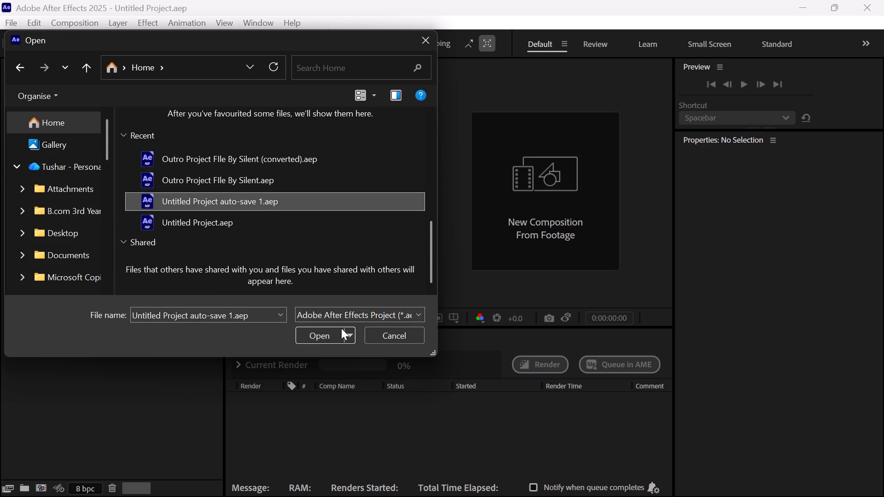
pyautogui.click(333, 341)
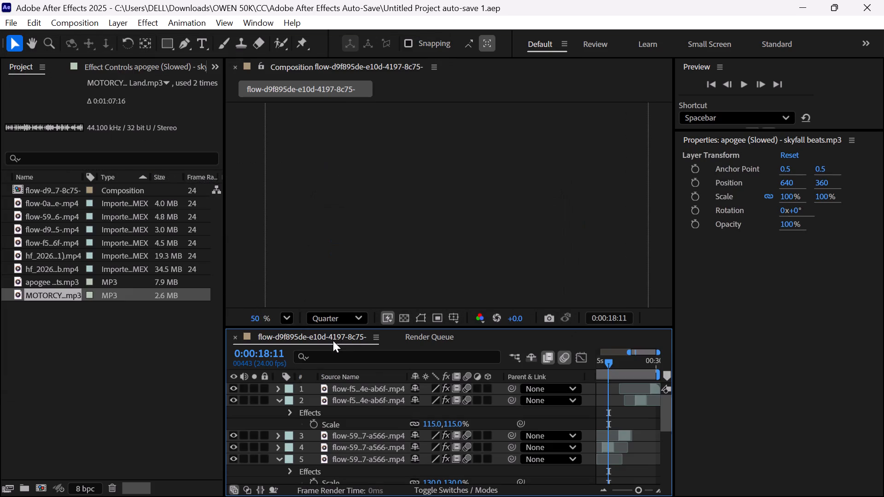
# Preview the motorcycle composition from 0:00:18:11.
pyautogui.press('space')
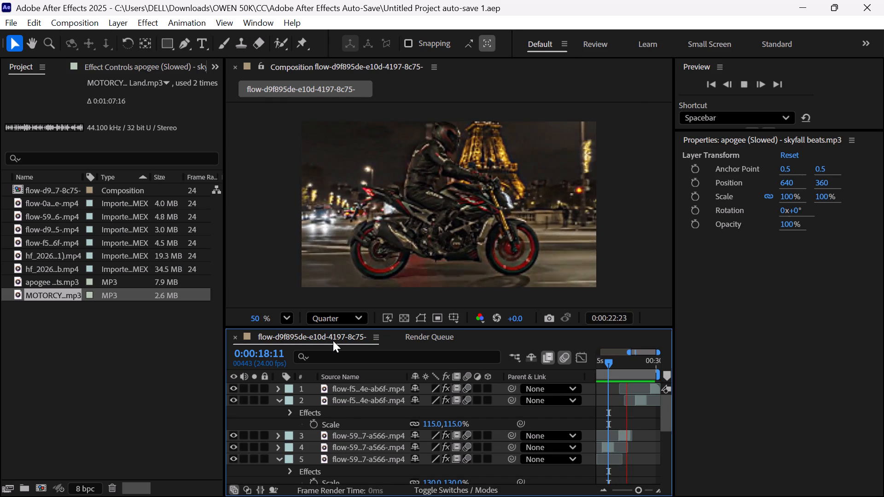
# Import the rendered Main Comp.avi from Downloads into the motorcycle project.
pyautogui.doubleClick(180, 381)
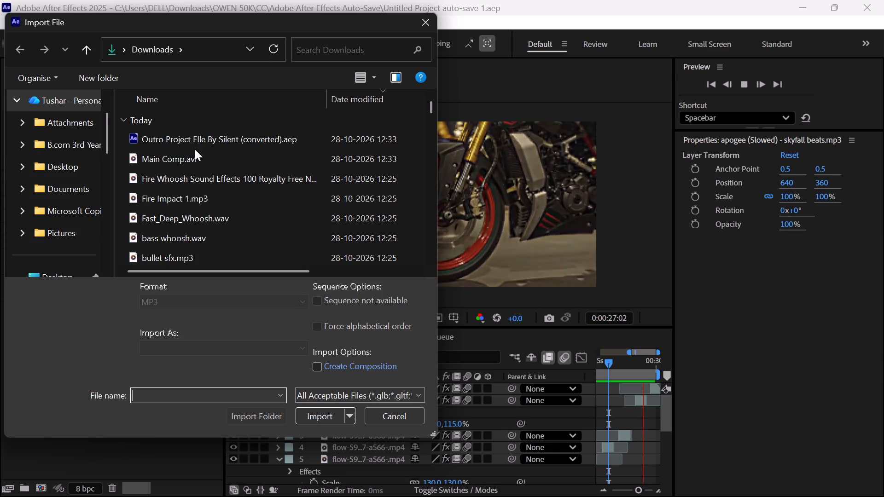
pyautogui.click(191, 156)
pyautogui.click(332, 414)
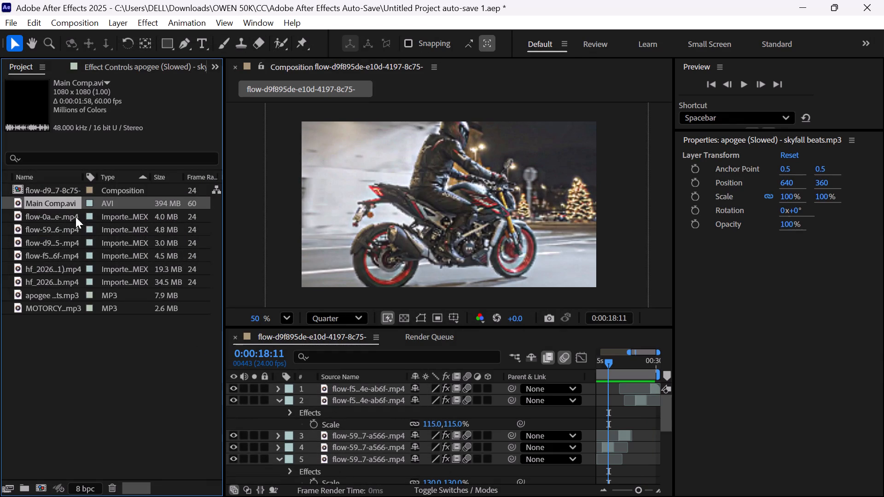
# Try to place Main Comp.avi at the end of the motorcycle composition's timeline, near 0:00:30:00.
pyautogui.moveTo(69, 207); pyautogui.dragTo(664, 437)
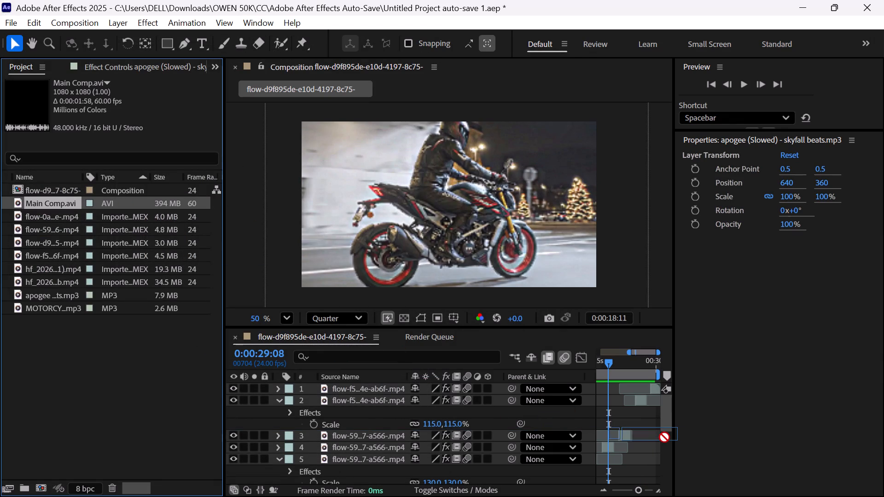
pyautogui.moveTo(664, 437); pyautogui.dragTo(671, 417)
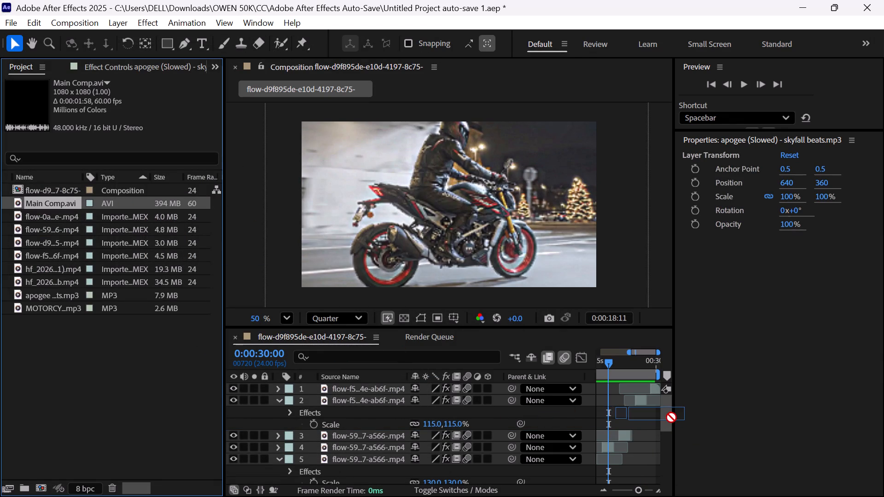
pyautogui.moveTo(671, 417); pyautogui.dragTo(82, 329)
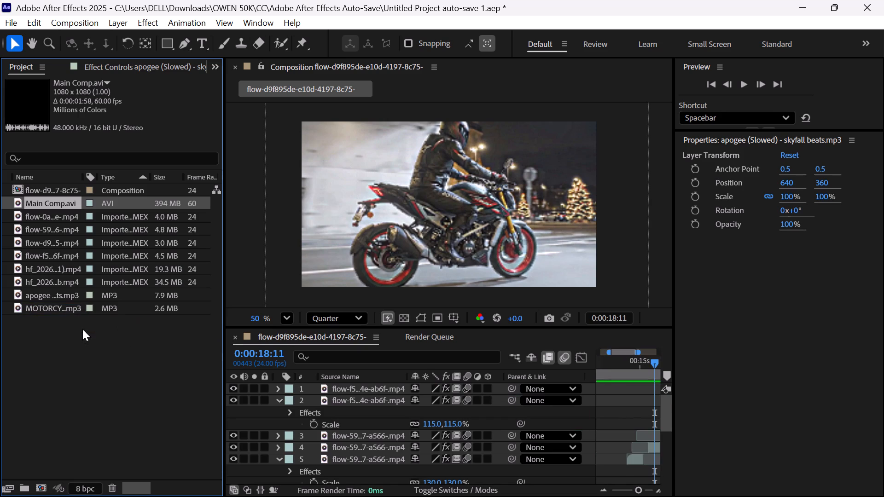
# Set the motorcycle composition's duration to 0:00:40:00.
pyautogui.click(72, 15)
pyautogui.click(83, 25)
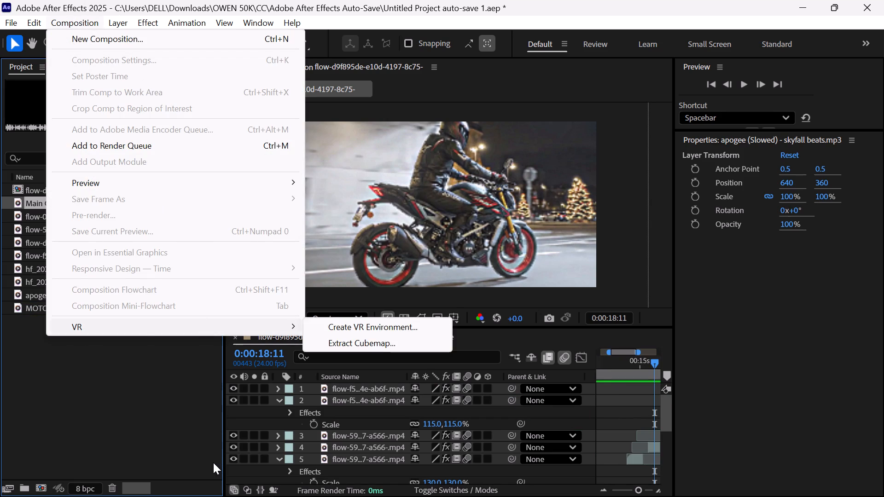
pyautogui.click(213, 462)
pyautogui.click(313, 470)
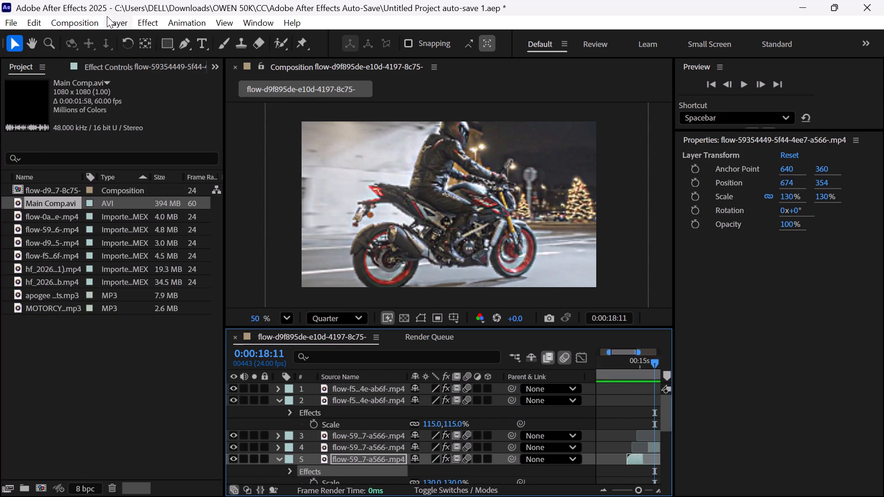
pyautogui.click(72, 13)
pyautogui.click(82, 27)
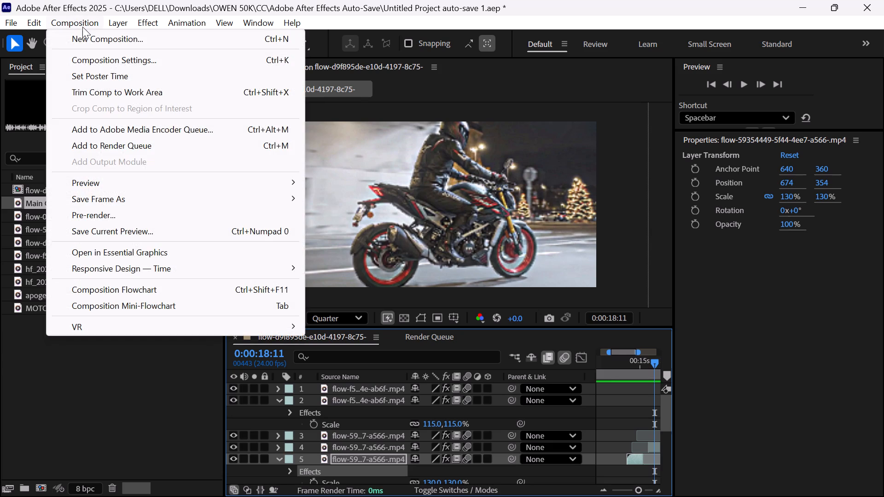
pyautogui.click(168, 63)
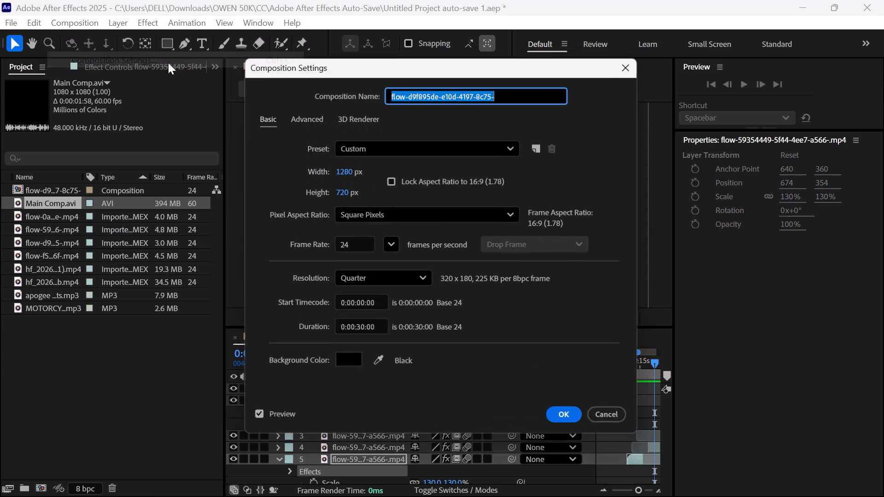
pyautogui.click(364, 328)
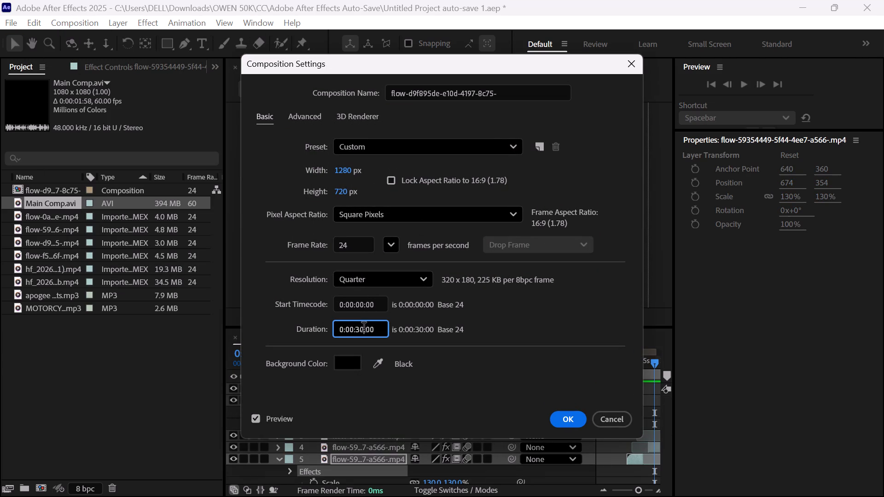
pyautogui.press('BackSpace')
pyautogui.press('BackSpace')
pyautogui.press('4')
pyautogui.press('0')
pyautogui.click(574, 419)
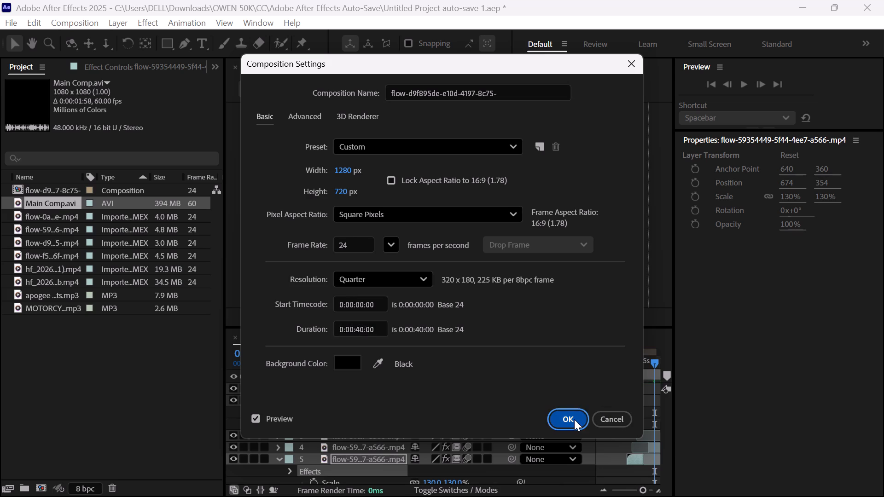
# Add Main Comp.avi to the motorcycle composition's timeline, starting at about 0:00:39:00.
pyautogui.hscroll(-4, 634, 434)
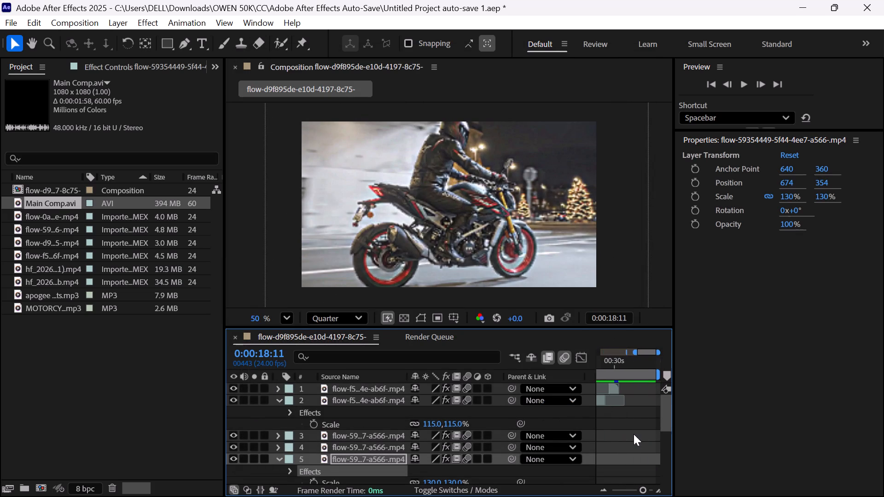
pyautogui.hscroll(-1, 634, 434)
pyautogui.moveTo(59, 201); pyautogui.dragTo(592, 408)
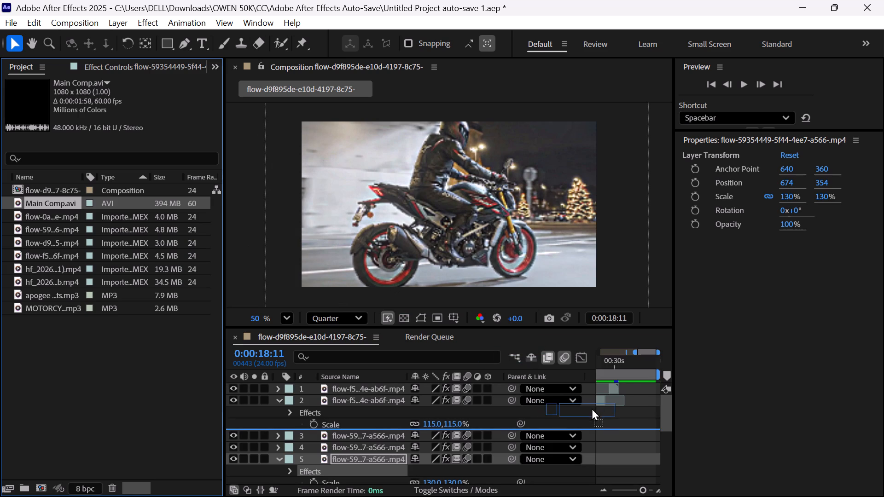
pyautogui.moveTo(592, 408); pyautogui.dragTo(646, 412)
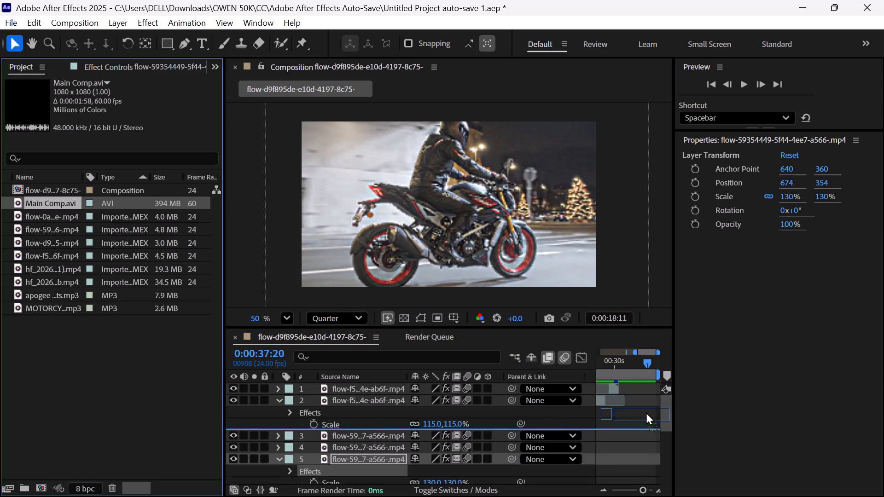
pyautogui.moveTo(646, 412); pyautogui.dragTo(652, 410)
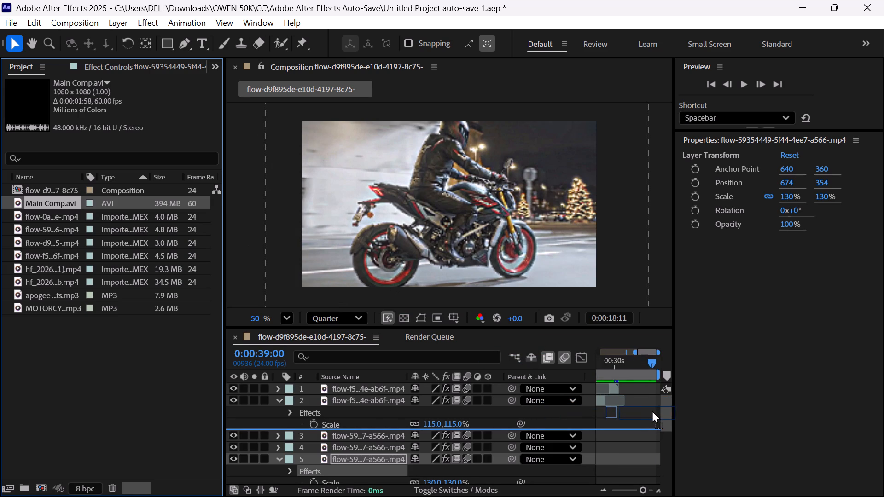
pyautogui.moveTo(652, 410); pyautogui.dragTo(651, 410)
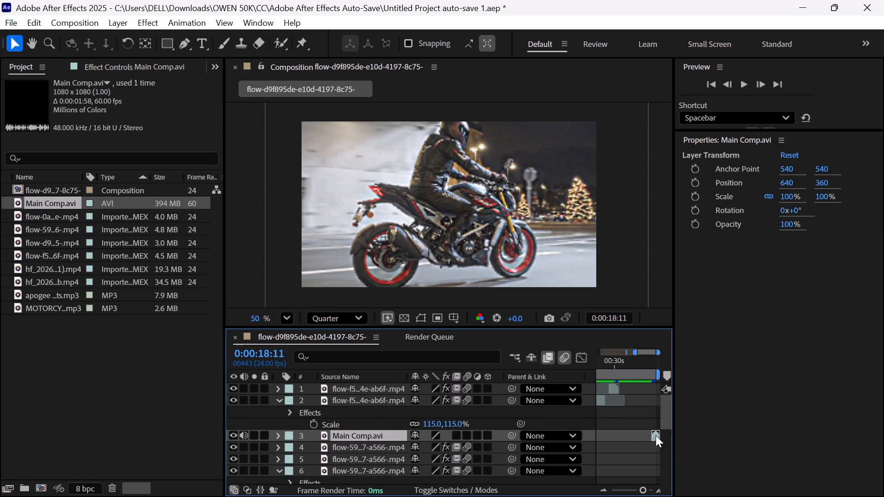
# Move the Main Comp.avi layer earlier to about 0:00:31:00, directly after the last motorcycle clip.
pyautogui.click(652, 436)
pyautogui.hscroll(-2, 642, 425)
pyautogui.moveTo(644, 490); pyautogui.dragTo(648, 489)
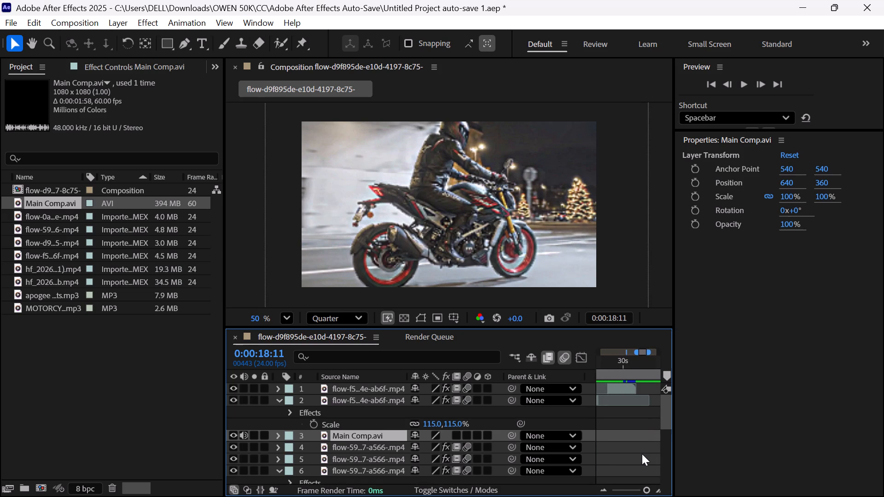
pyautogui.hscroll(-2, 642, 454)
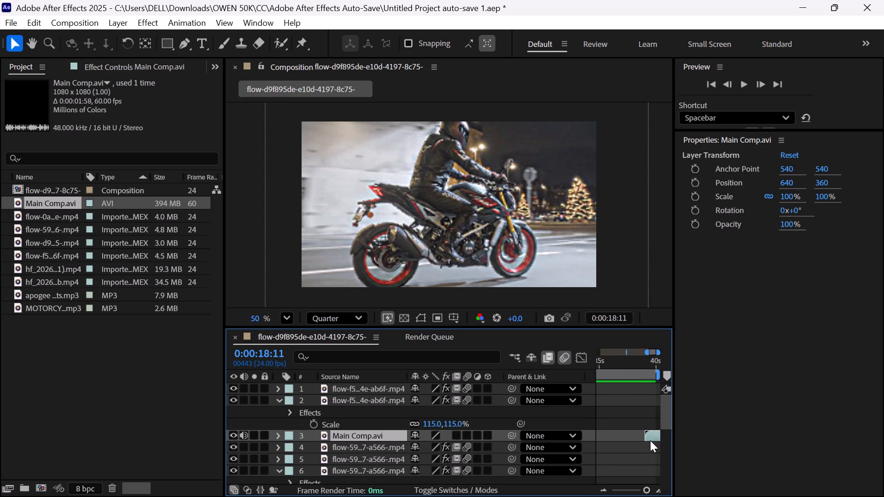
pyautogui.moveTo(650, 440); pyautogui.dragTo(604, 443)
pyautogui.hscroll(1, 604, 443)
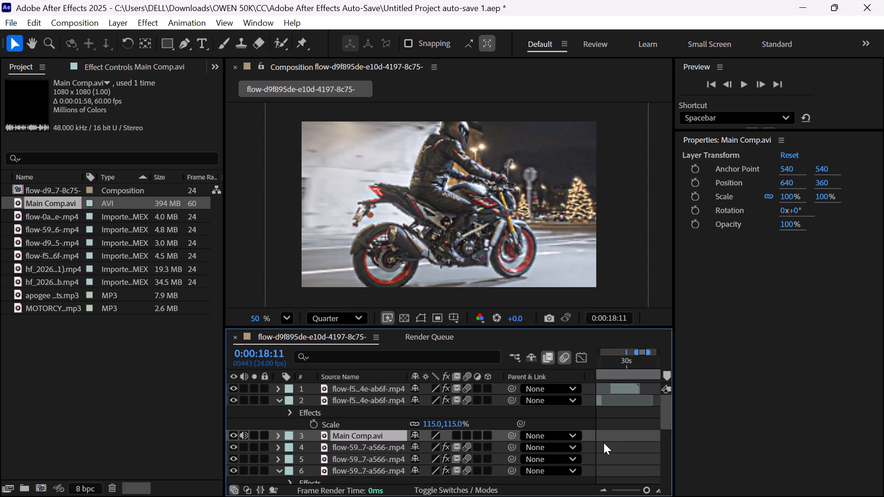
pyautogui.hscroll(-1, 612, 440)
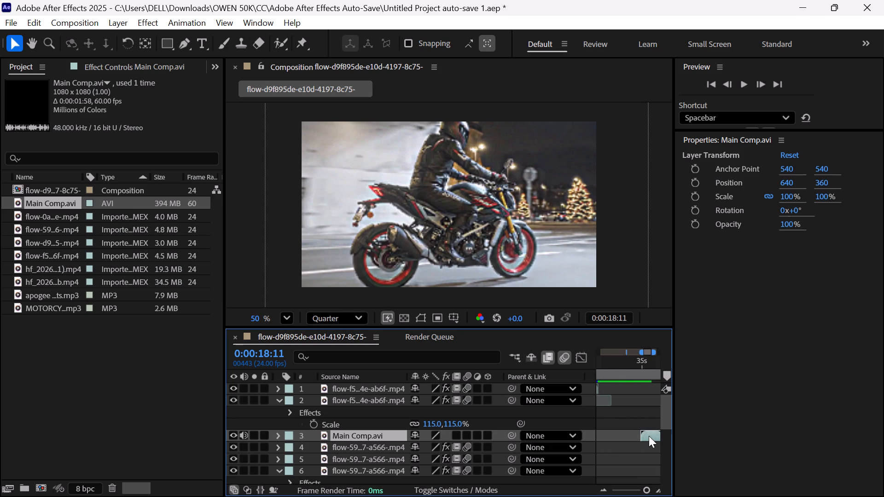
pyautogui.moveTo(649, 436); pyautogui.dragTo(608, 436)
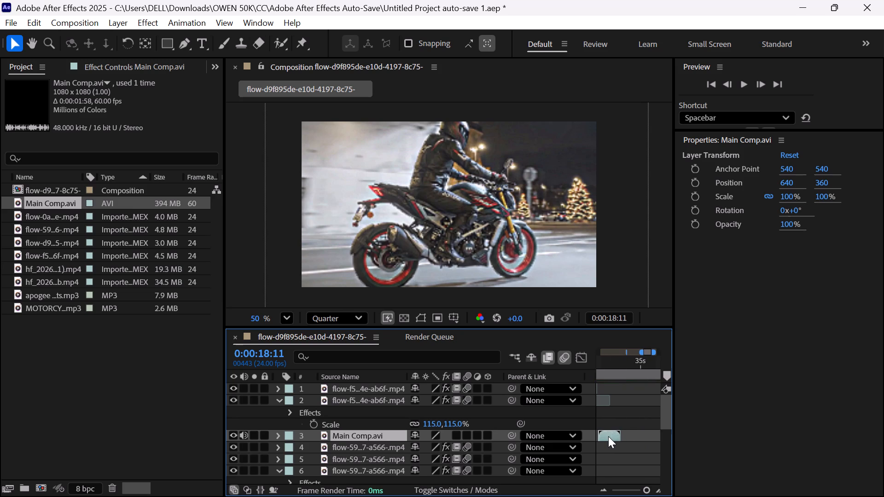
pyautogui.hscroll(1, 608, 436)
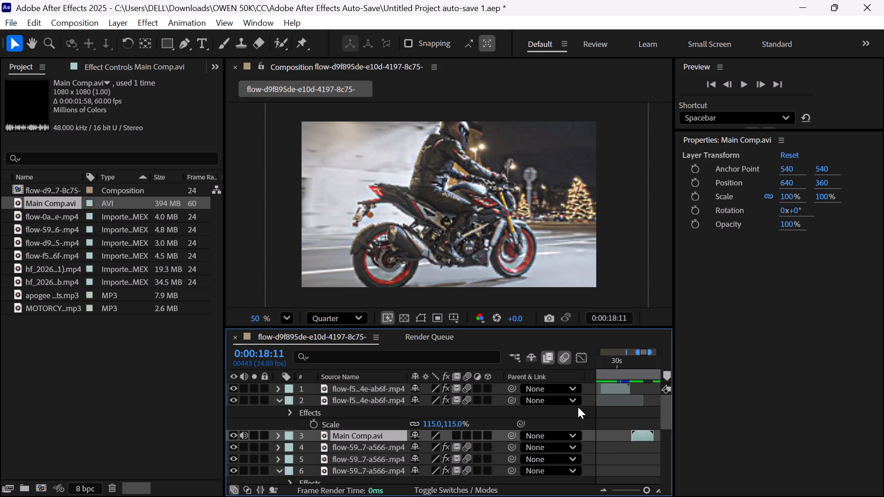
# Preview the motorcycle composition from 0:00:18:11 through the Omnicut outro.
pyautogui.press('space')
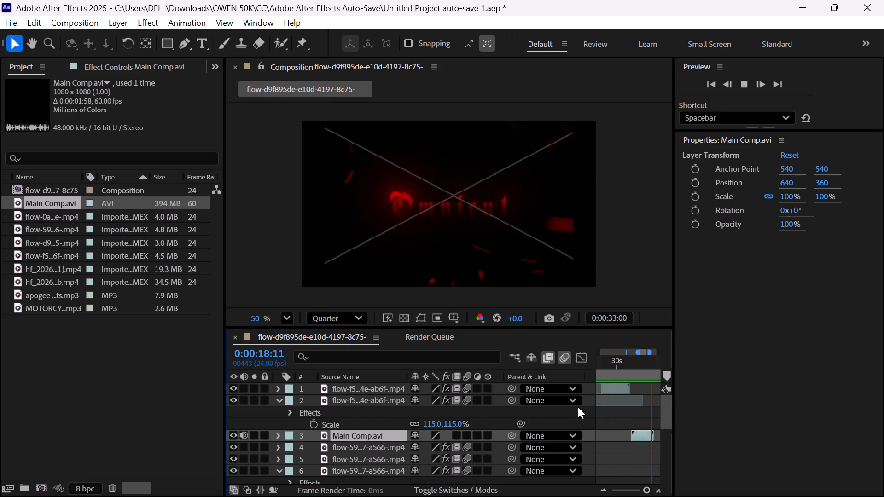
pyautogui.press('space')
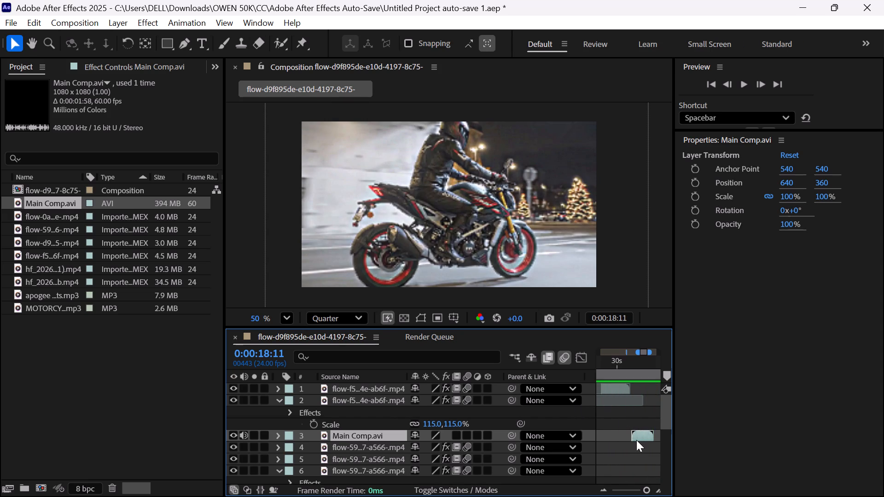
# Nudge the Main Comp.avi layer slightly earlier so it meets the end of the last motorcycle clip.
pyautogui.click(636, 440)
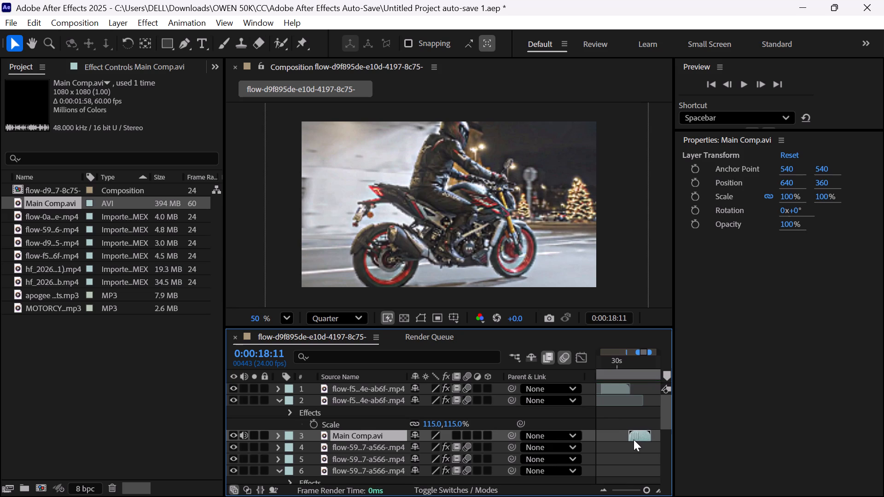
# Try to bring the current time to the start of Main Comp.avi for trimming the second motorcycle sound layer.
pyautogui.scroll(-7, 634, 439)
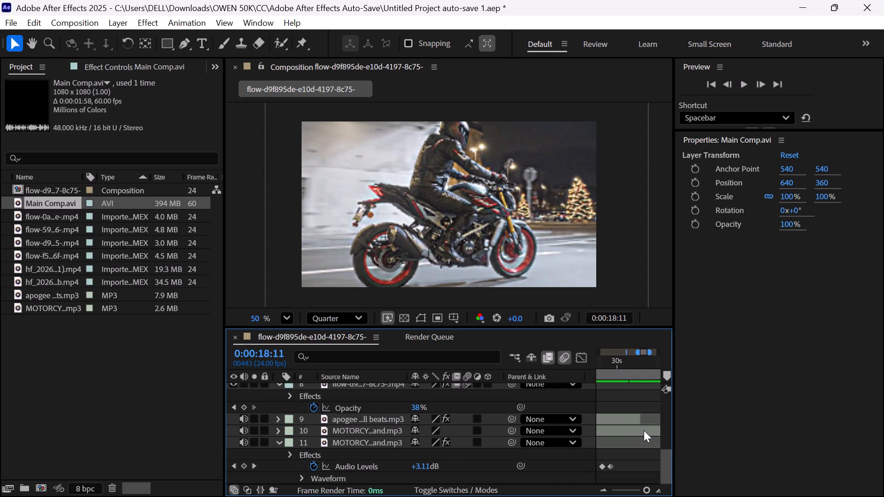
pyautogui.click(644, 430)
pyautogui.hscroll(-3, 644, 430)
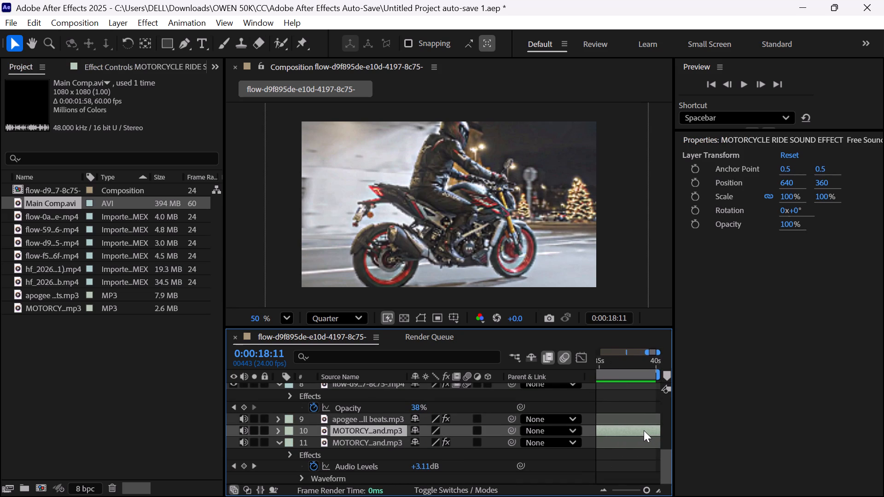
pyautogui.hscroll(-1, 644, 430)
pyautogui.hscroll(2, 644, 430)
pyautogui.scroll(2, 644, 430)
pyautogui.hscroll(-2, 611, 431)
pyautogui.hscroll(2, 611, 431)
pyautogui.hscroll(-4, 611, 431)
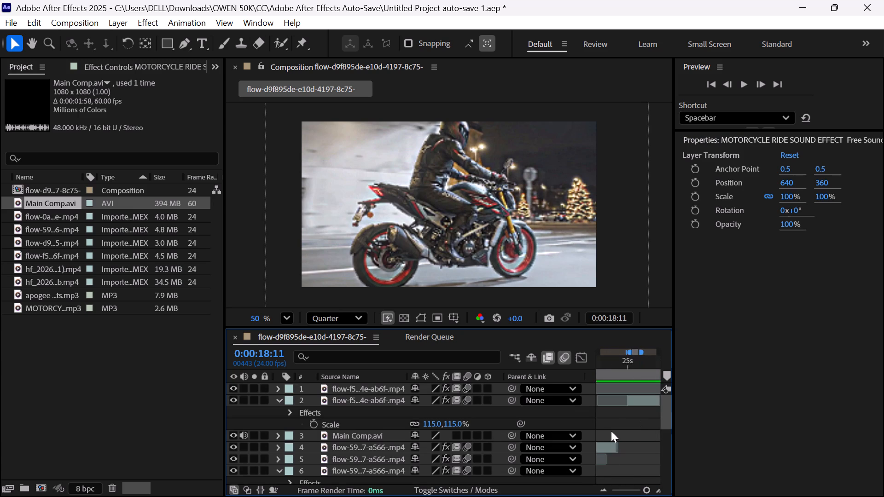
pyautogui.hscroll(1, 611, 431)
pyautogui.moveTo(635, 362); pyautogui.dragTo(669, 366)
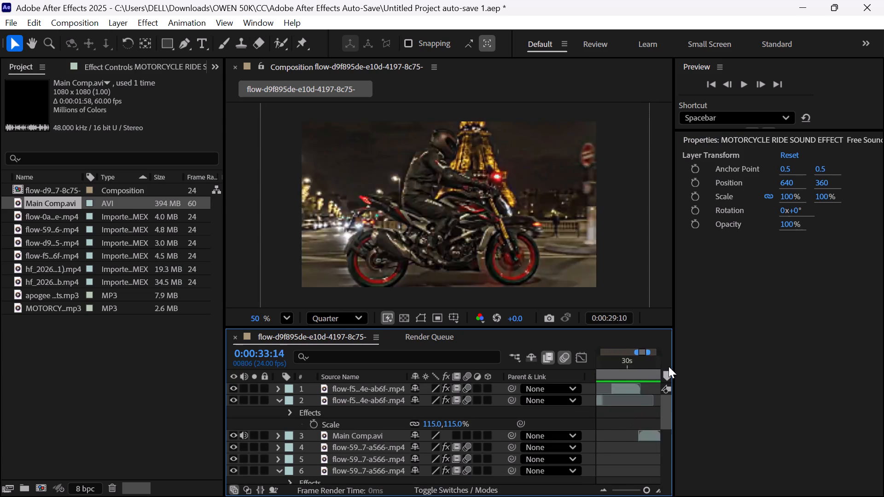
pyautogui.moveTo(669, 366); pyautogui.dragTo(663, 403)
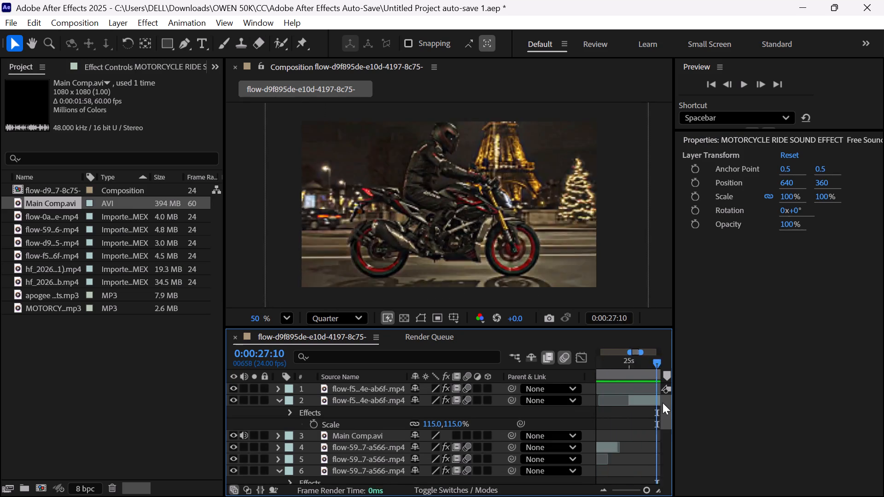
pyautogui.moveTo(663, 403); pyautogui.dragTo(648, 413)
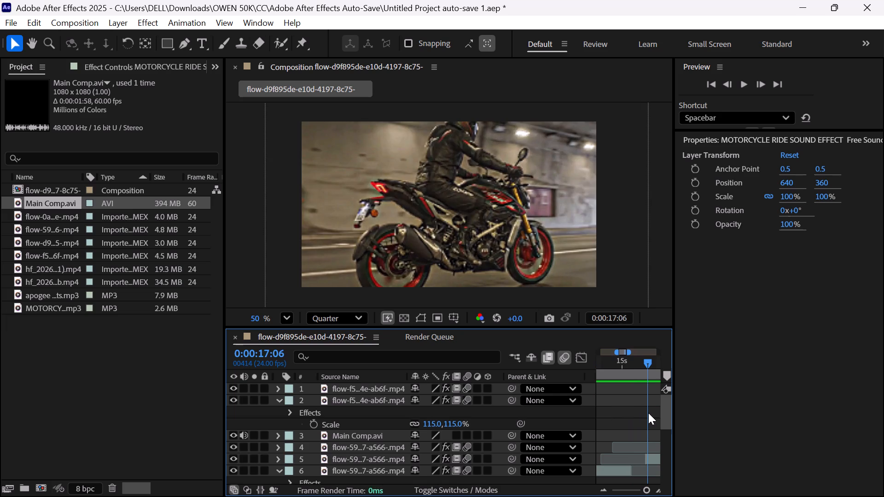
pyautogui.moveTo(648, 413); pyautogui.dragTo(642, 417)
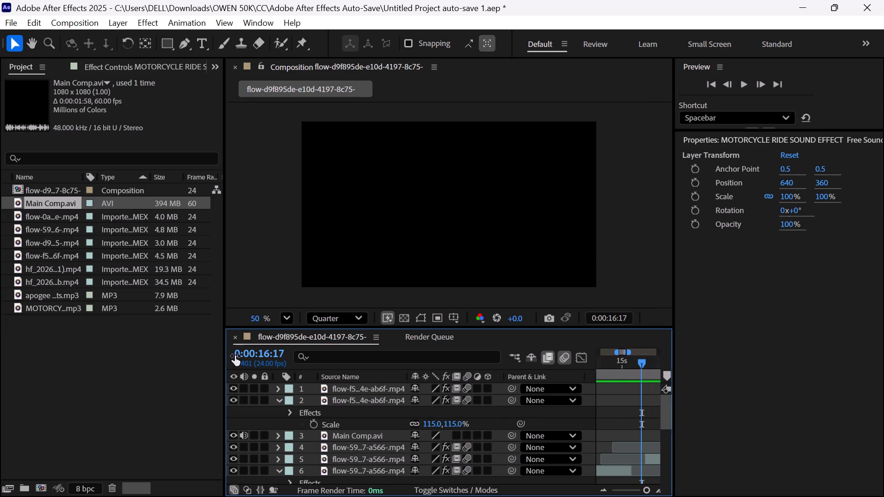
# Widen the timeline area by narrowing the project area to a thin strip.
pyautogui.moveTo(225, 354); pyautogui.dragTo(0, 340)
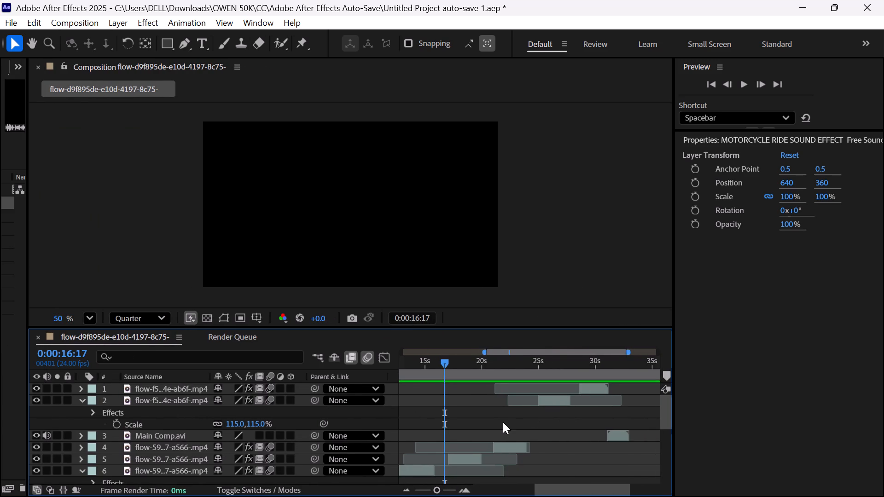
# Split the second motorcycle sound layer at 0:00:31:04, where the outro starts, and delete the part after the cut.
pyautogui.hscroll(-1, 503, 422)
pyautogui.moveTo(501, 361); pyautogui.dragTo(642, 391)
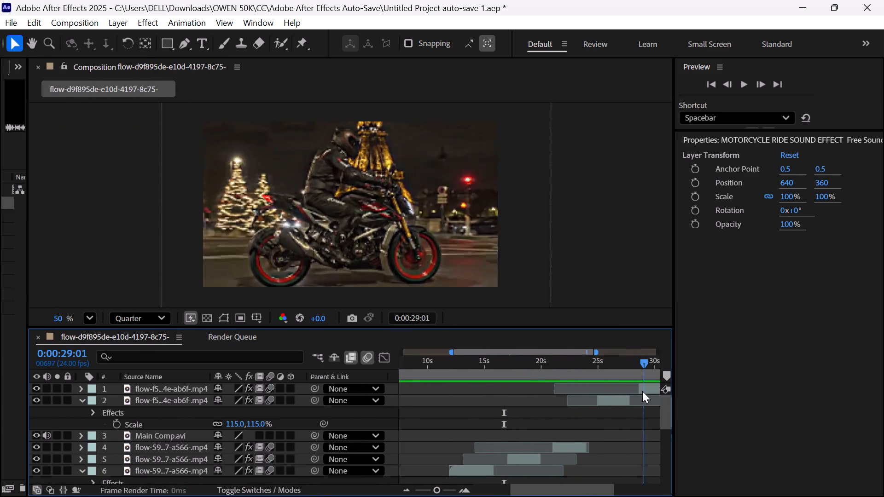
pyautogui.moveTo(642, 391); pyautogui.dragTo(595, 417)
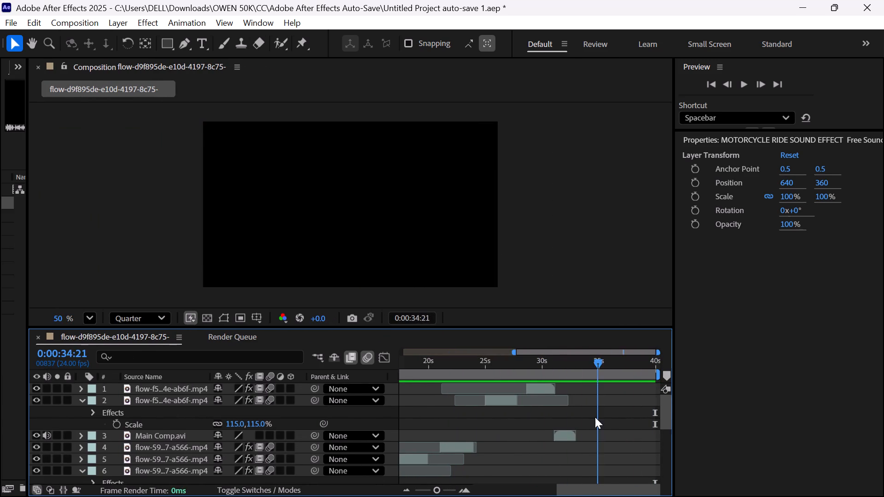
pyautogui.moveTo(595, 417); pyautogui.dragTo(550, 419)
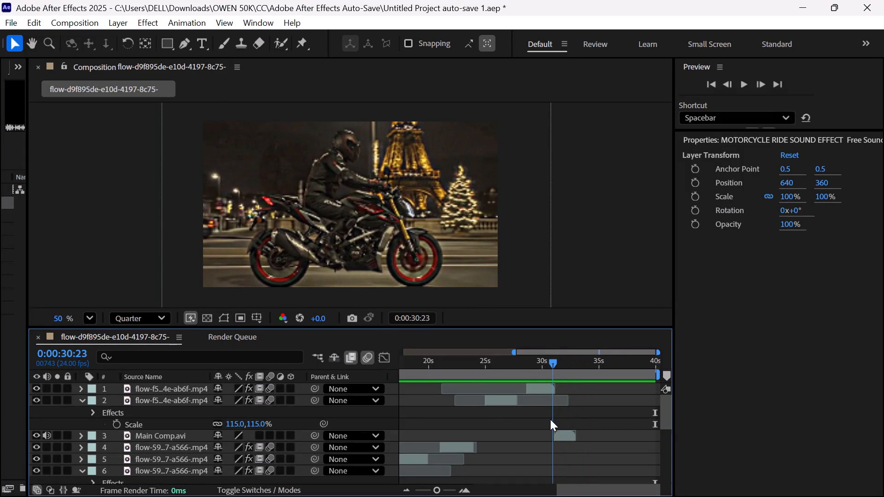
pyautogui.moveTo(550, 419); pyautogui.dragTo(553, 420)
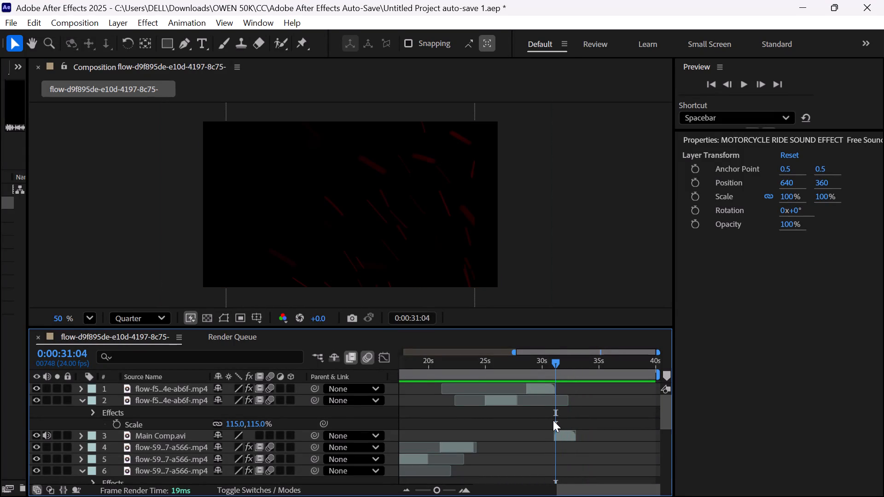
pyautogui.scroll(-2, 553, 420)
pyautogui.click(560, 432)
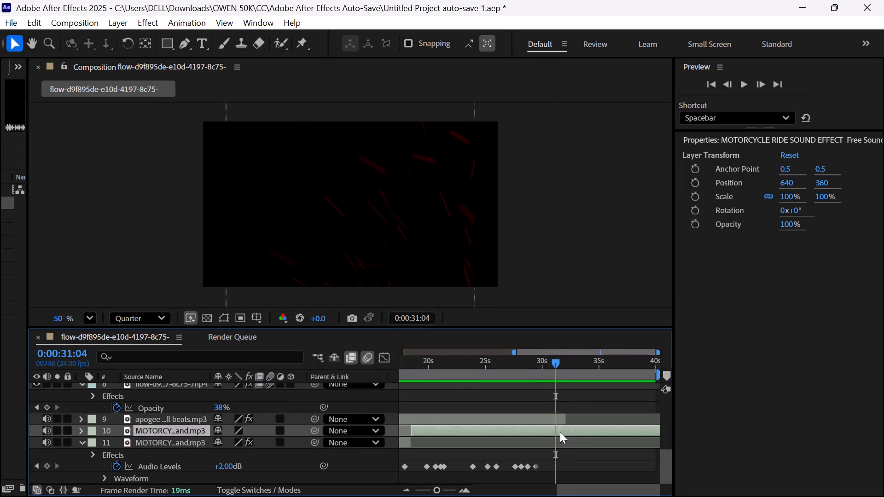
pyautogui.hotkey('ctrl', 'shift', 'd')
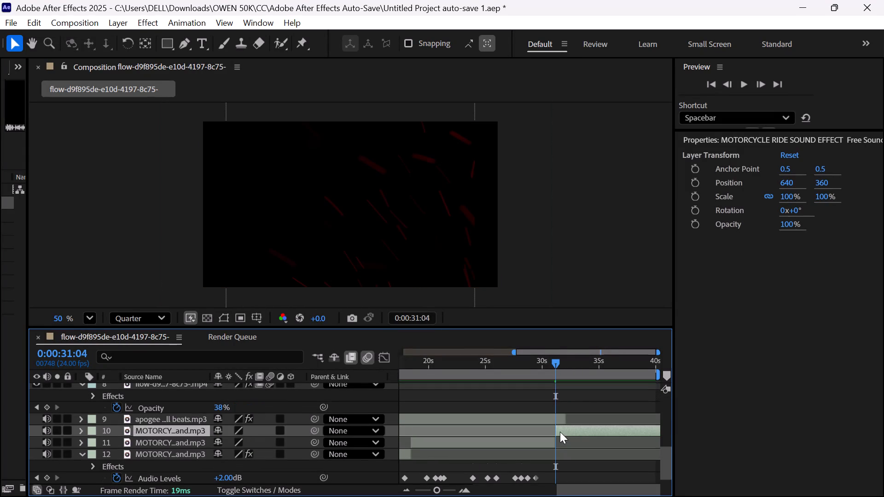
pyautogui.click(560, 432)
pyautogui.click(560, 432)
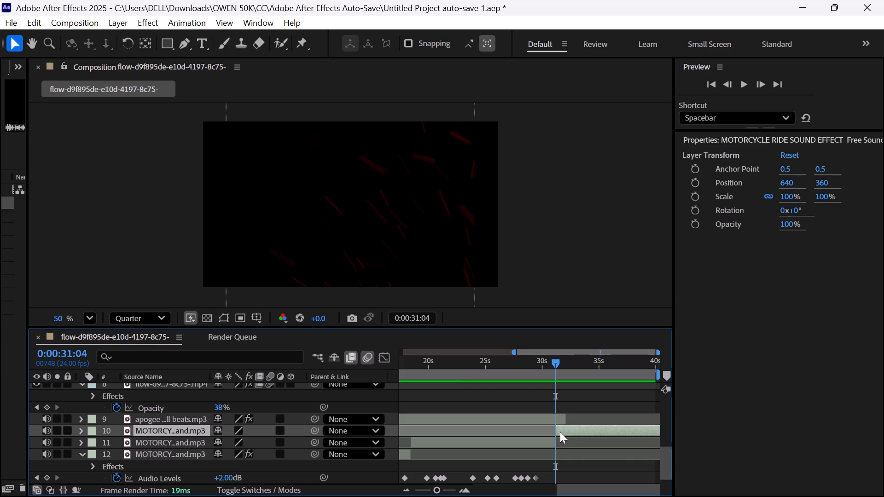
pyautogui.press('Delete')
# Keyframe the trimmed motorcycle sound layer's Audio Levels to -42 dB at 0:00:31:04 to fade it out.
pyautogui.click(549, 430)
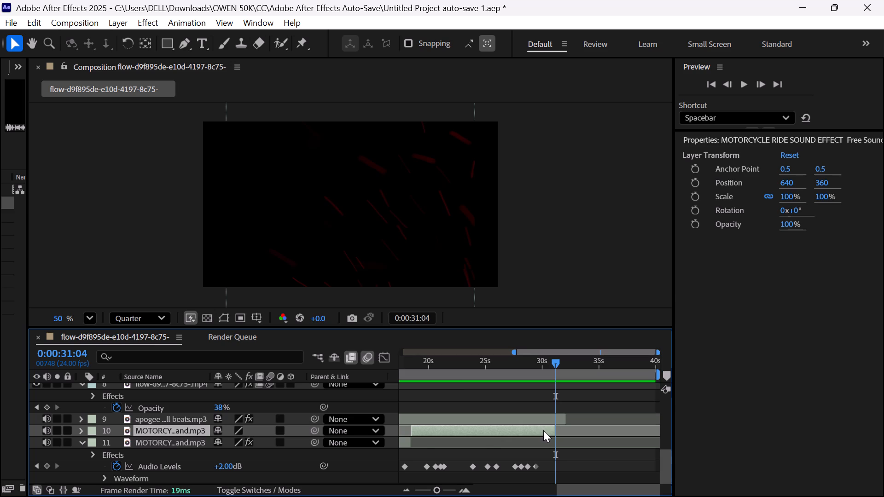
pyautogui.press('l')
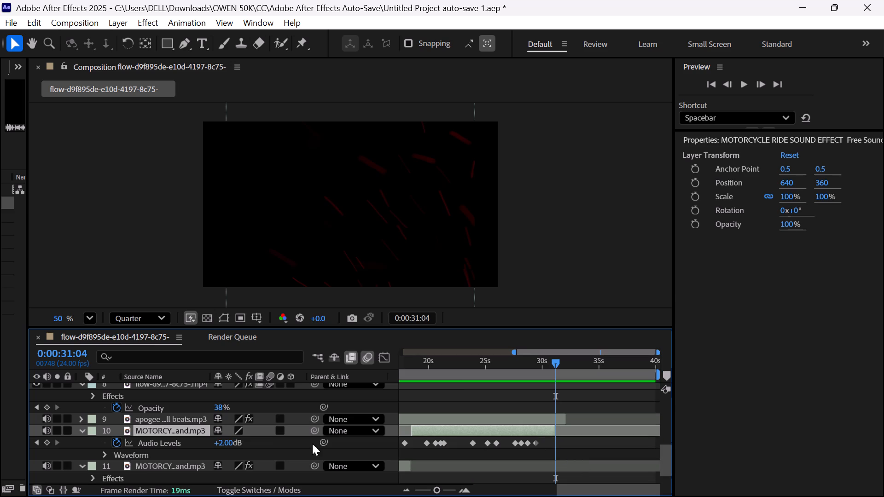
pyautogui.moveTo(226, 444); pyautogui.dragTo(204, 445)
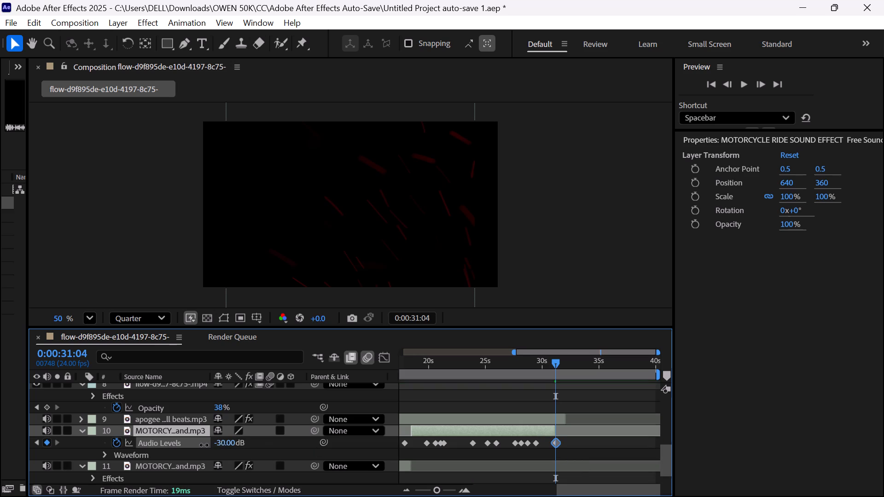
pyautogui.moveTo(204, 445); pyautogui.dragTo(198, 447)
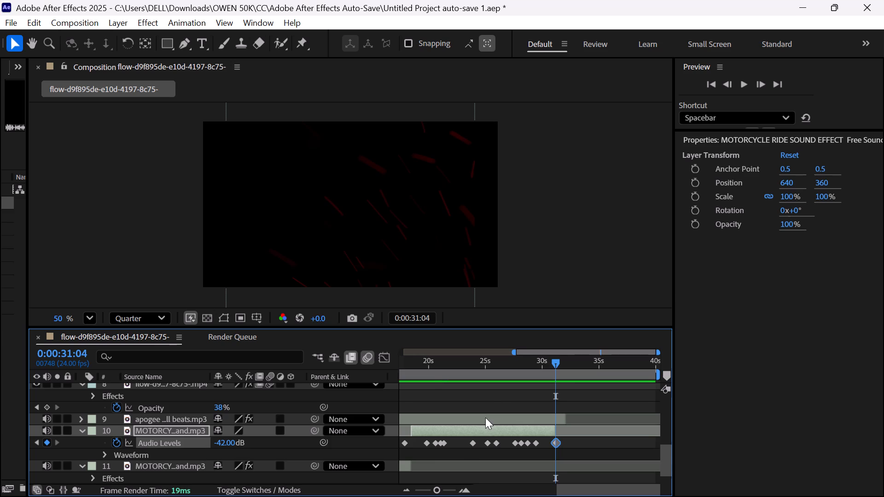
# Lower the trimmed motorcycle sound's Audio Levels keyframe at 0:00:31:04 to -46 dB and preview the fade from 0:00:29:01.
pyautogui.click(229, 443)
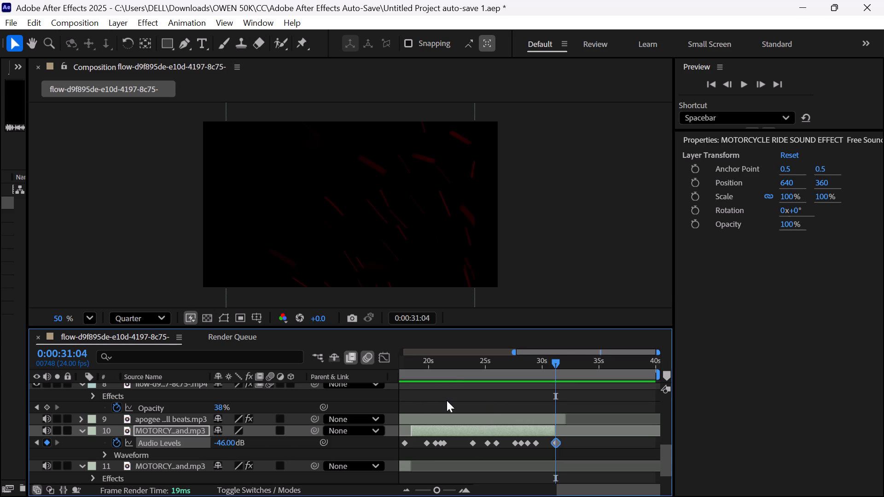
pyautogui.click(447, 400)
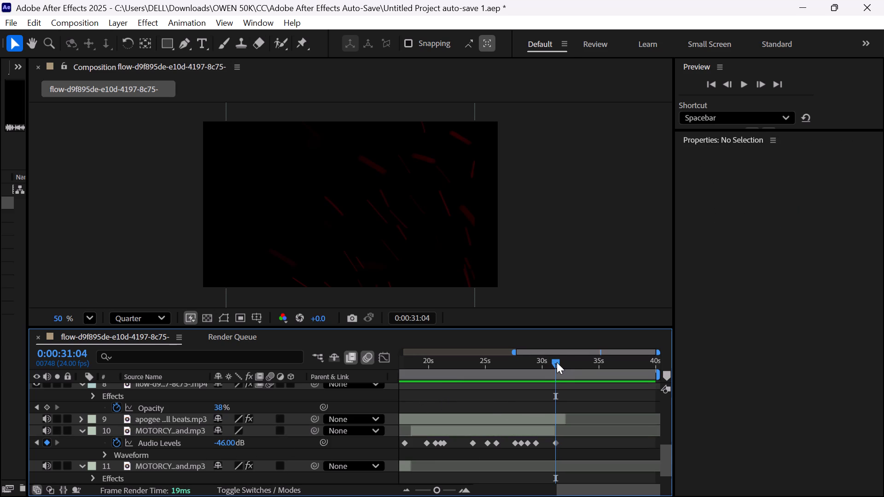
pyautogui.moveTo(555, 361); pyautogui.dragTo(531, 366)
pyautogui.press('space')
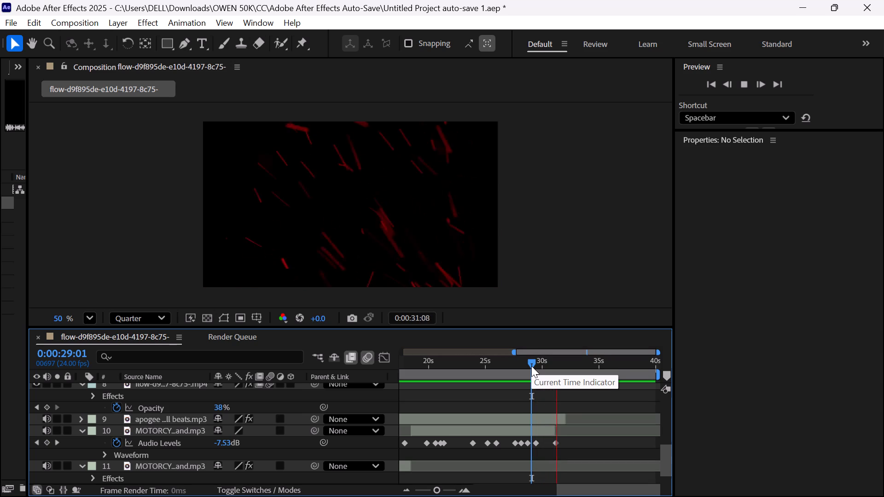
pyautogui.press('space')
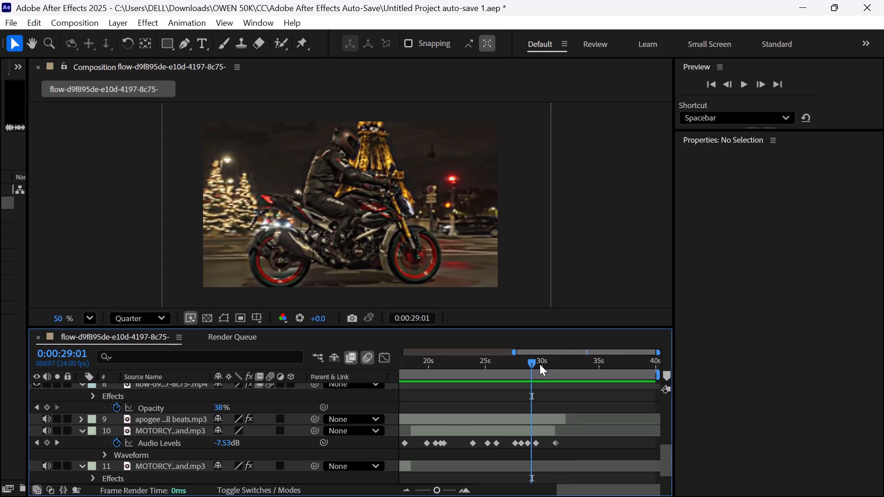
# Scale the Main Comp.avi outro layer to 120% so it fills the frame width.
pyautogui.scroll(1, 560, 415)
pyautogui.click(557, 436)
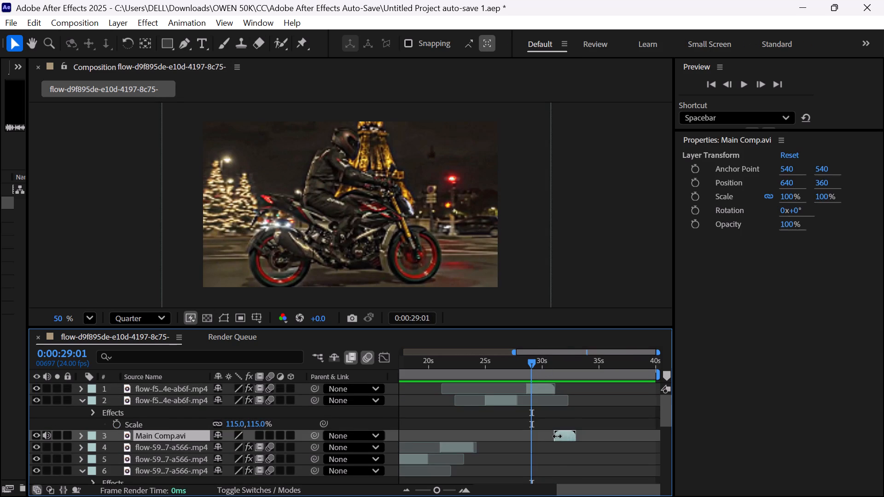
pyautogui.click(559, 437)
pyautogui.moveTo(533, 361); pyautogui.dragTo(563, 366)
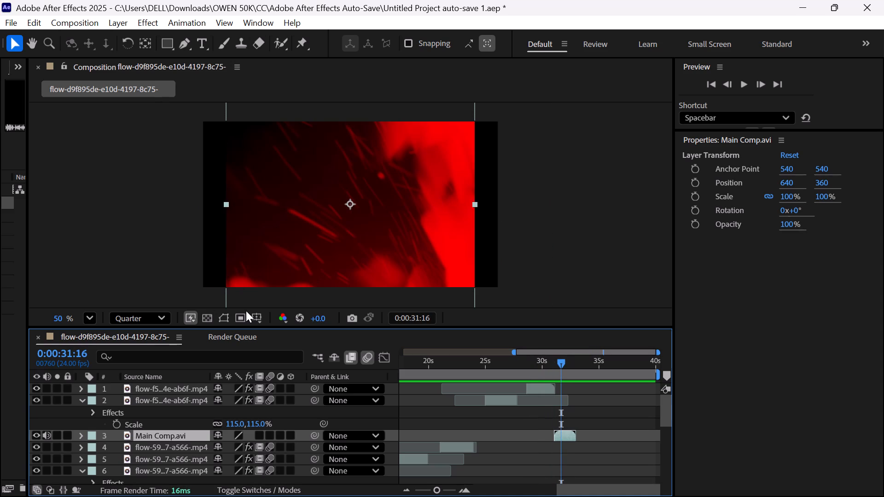
pyautogui.press('s')
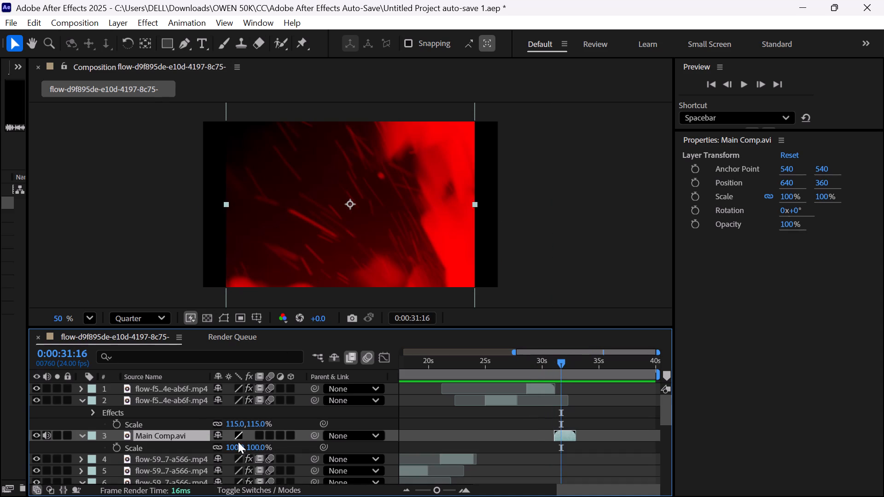
pyautogui.moveTo(236, 445); pyautogui.dragTo(251, 448)
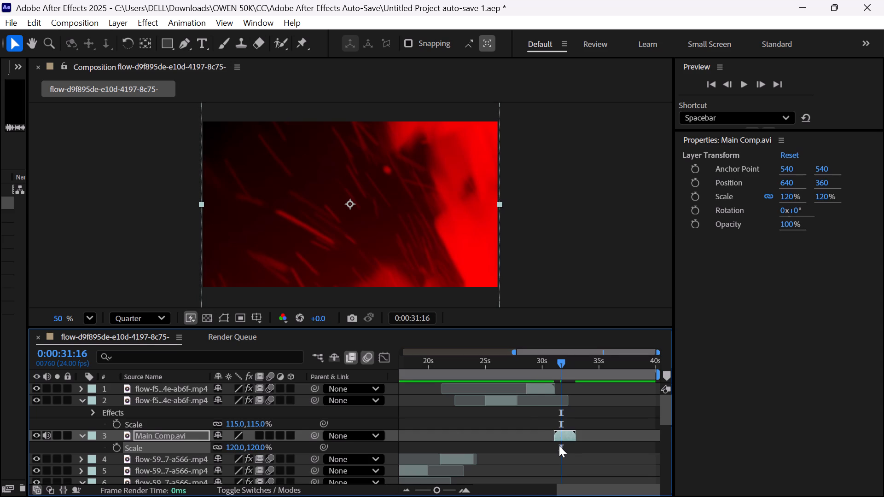
# Extend the end of the apogee music layer to match the end of Main Comp.avi.
pyautogui.scroll(-3, 559, 445)
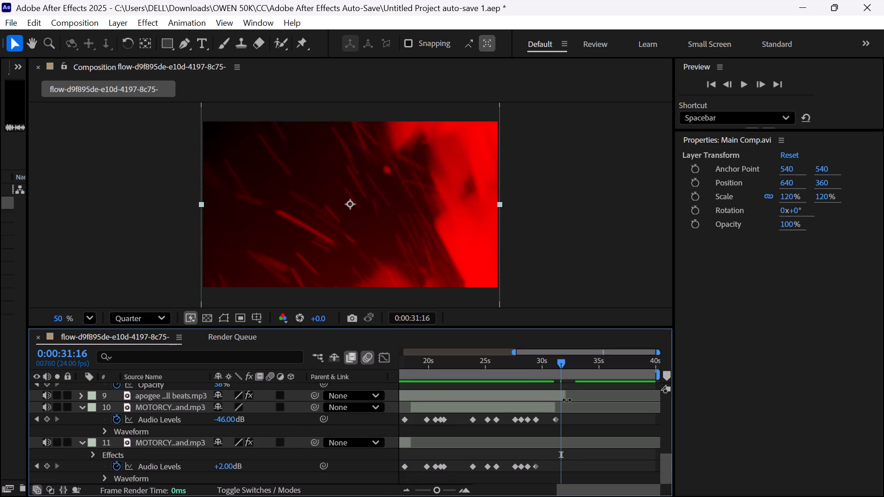
pyautogui.scroll(1, 567, 400)
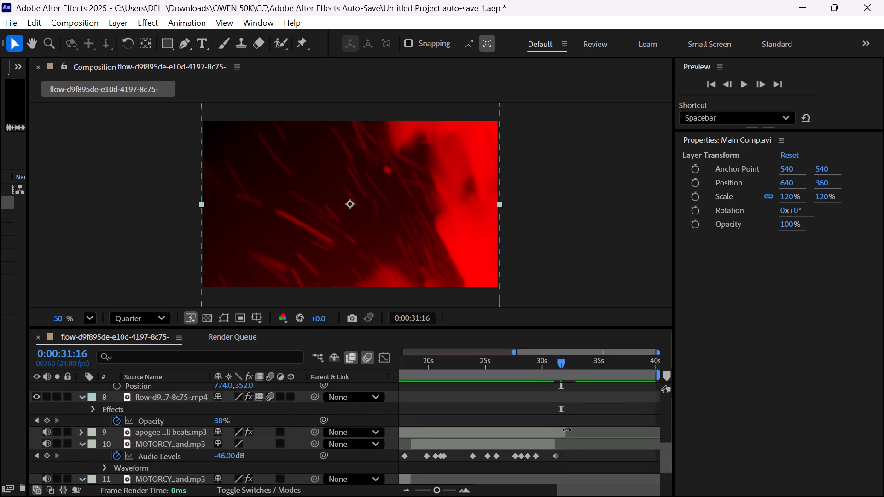
pyautogui.moveTo(567, 430); pyautogui.dragTo(576, 431)
pyautogui.scroll(1, 576, 431)
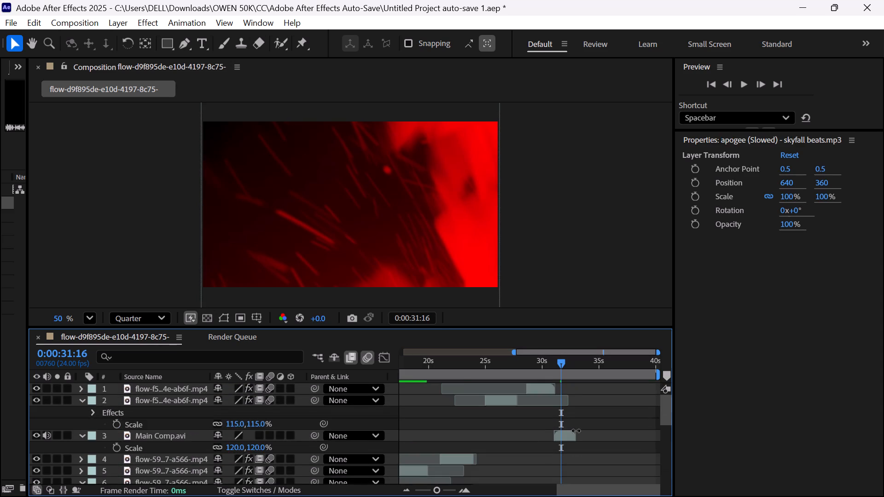
pyautogui.click(575, 430)
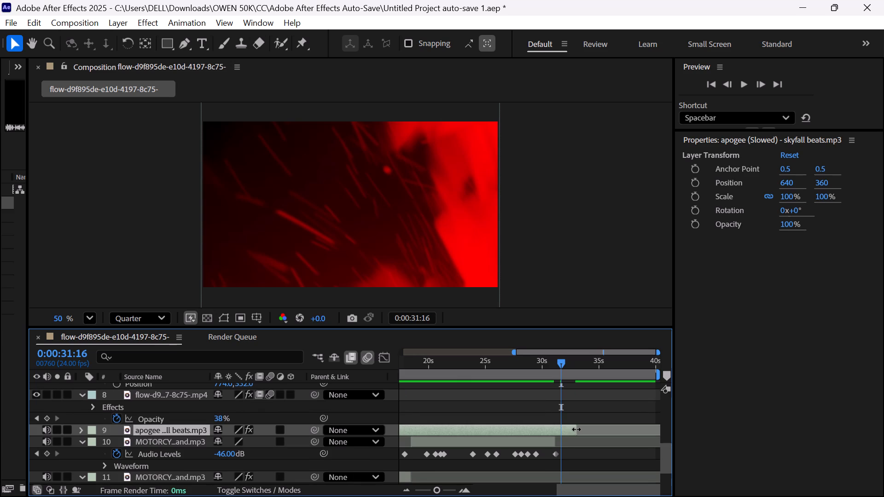
# Widen the narrowed project area again and show the apogee music layer's effect settings there.
pyautogui.moveTo(561, 363); pyautogui.dragTo(561, 363)
pyautogui.moveTo(561, 363); pyautogui.dragTo(556, 364)
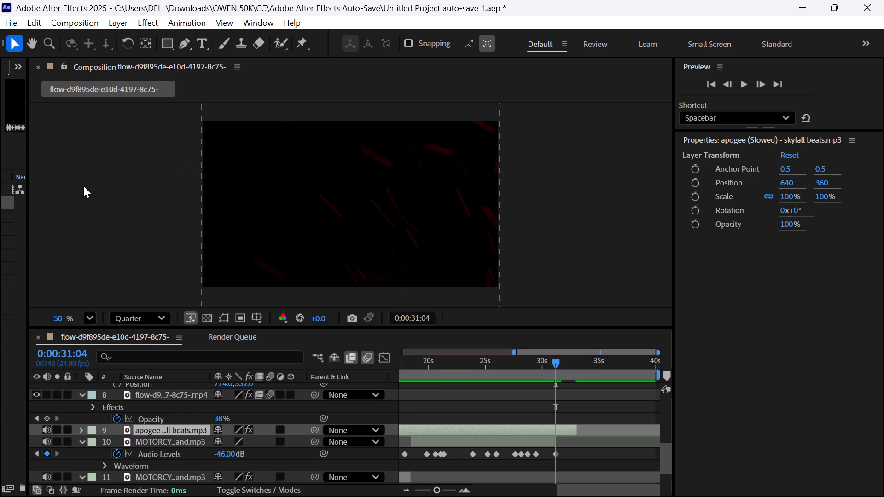
pyautogui.moveTo(27, 209); pyautogui.dragTo(144, 219)
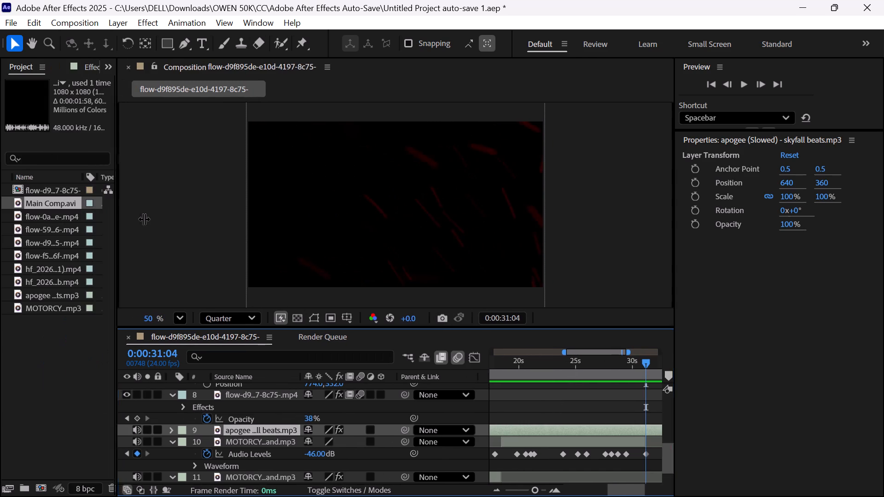
pyautogui.moveTo(144, 219); pyautogui.dragTo(143, 219)
pyautogui.click(93, 68)
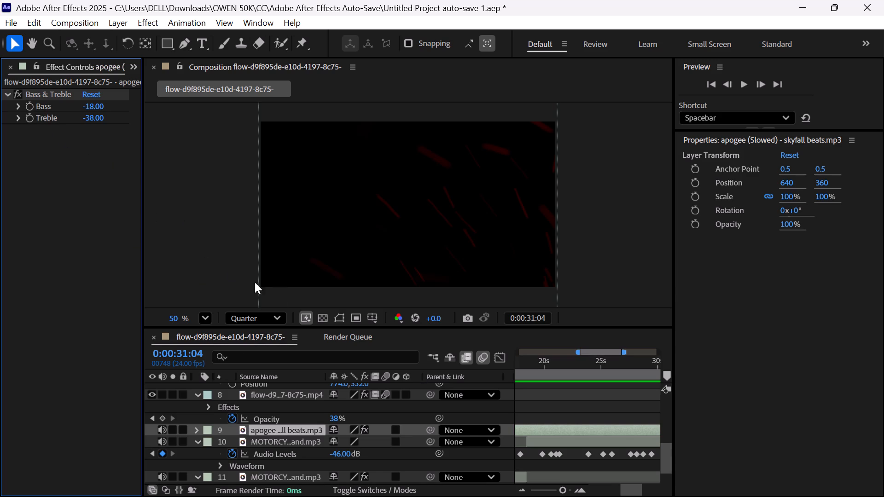
# Start Bass and Treble keyframes on the apogee music layer at 0:00:30:15, with Bass -23 and Treble -35, and scrub through the outro transition.
pyautogui.hscroll(-1, 622, 415)
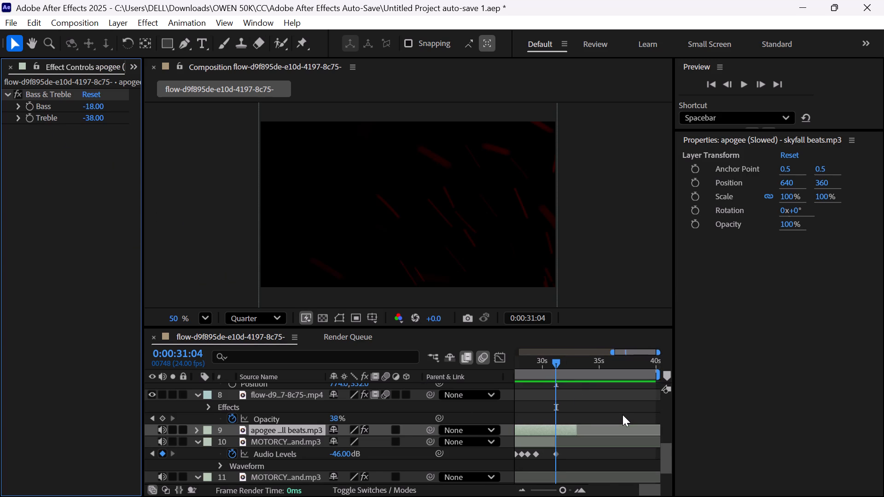
pyautogui.moveTo(556, 362); pyautogui.dragTo(550, 361)
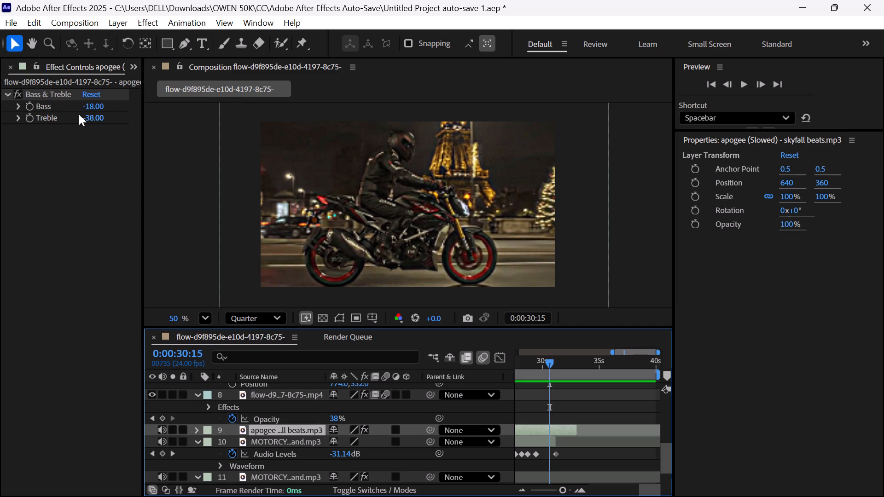
pyautogui.click(32, 106)
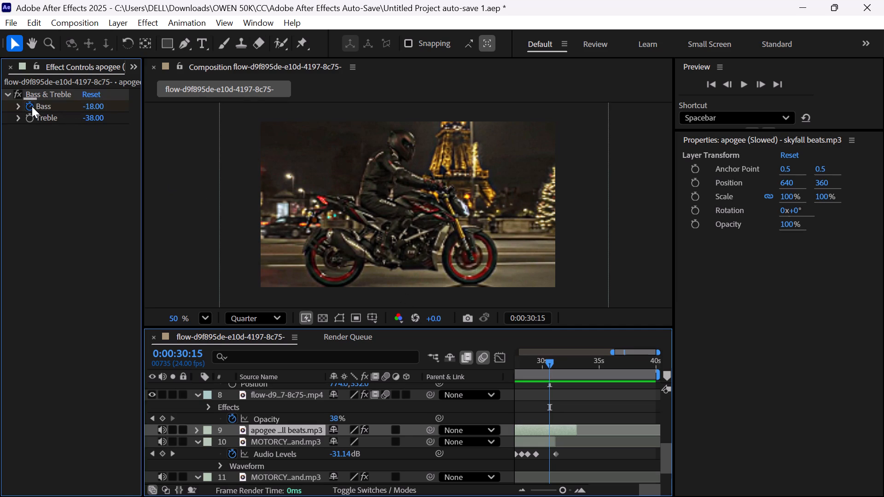
pyautogui.click(32, 116)
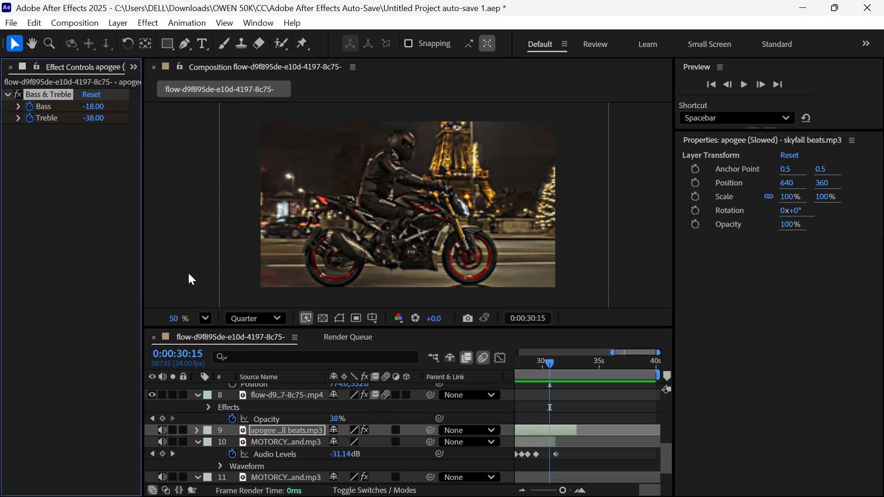
pyautogui.click(97, 106)
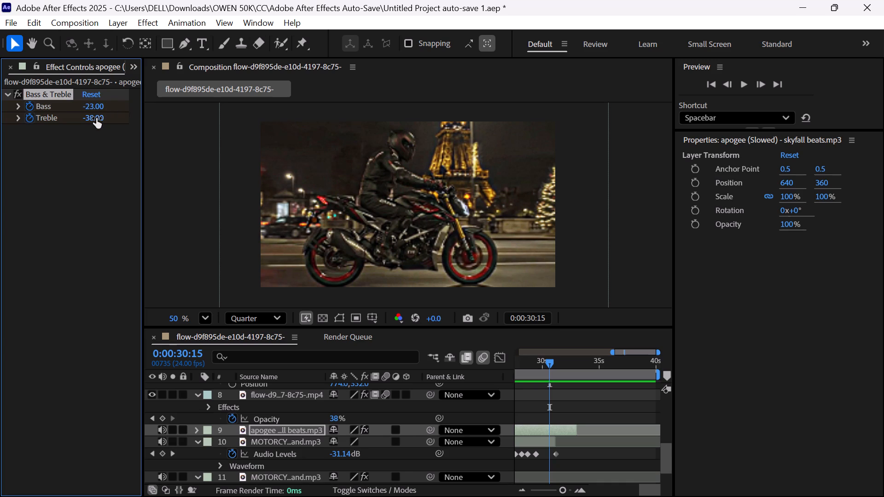
pyautogui.click(97, 118)
pyautogui.moveTo(548, 363); pyautogui.dragTo(552, 363)
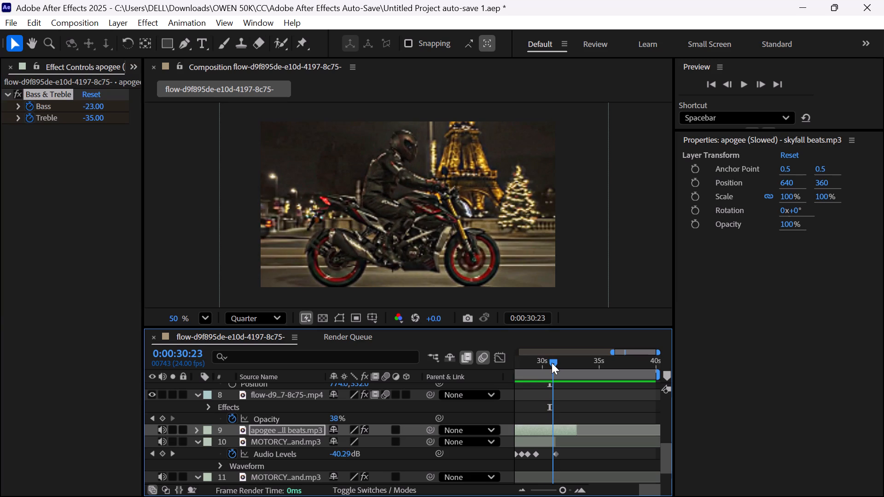
pyautogui.moveTo(552, 363); pyautogui.dragTo(564, 369)
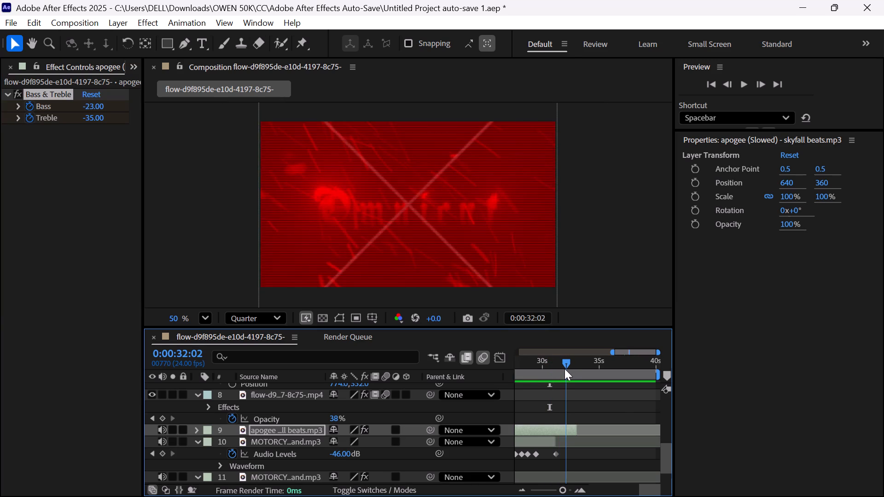
pyautogui.moveTo(564, 369); pyautogui.dragTo(562, 371)
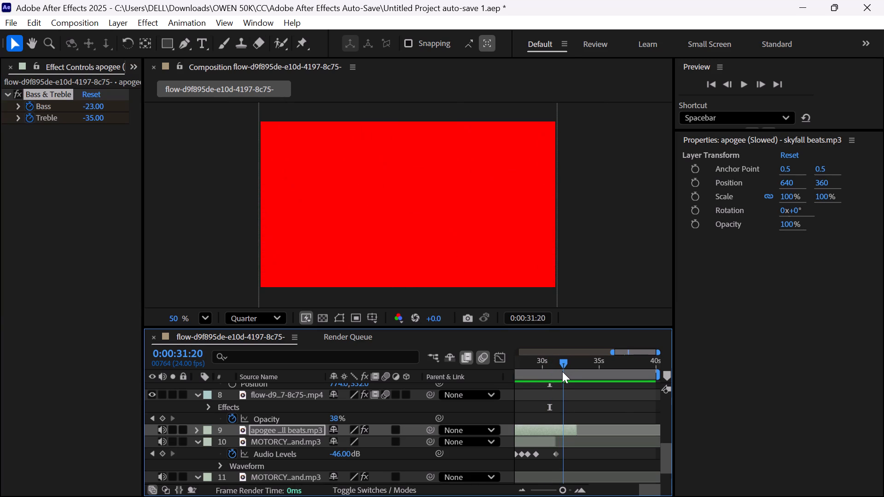
pyautogui.moveTo(562, 371); pyautogui.dragTo(555, 374)
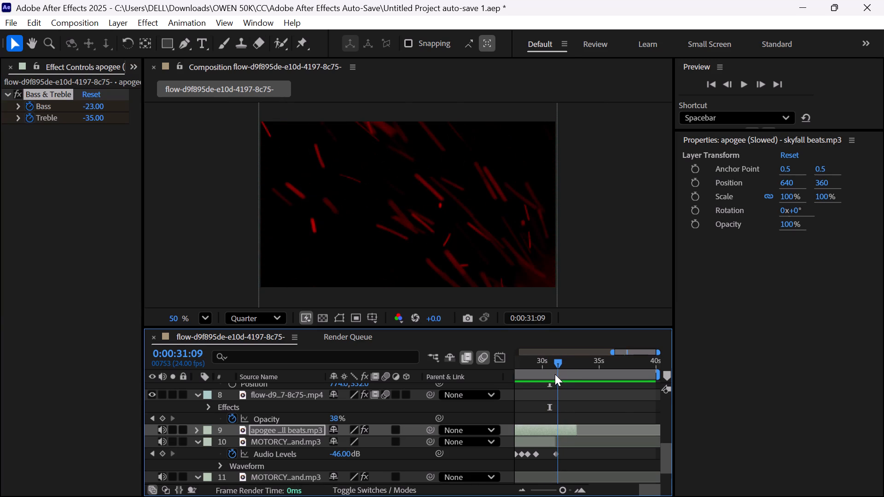
pyautogui.moveTo(555, 374); pyautogui.dragTo(547, 377)
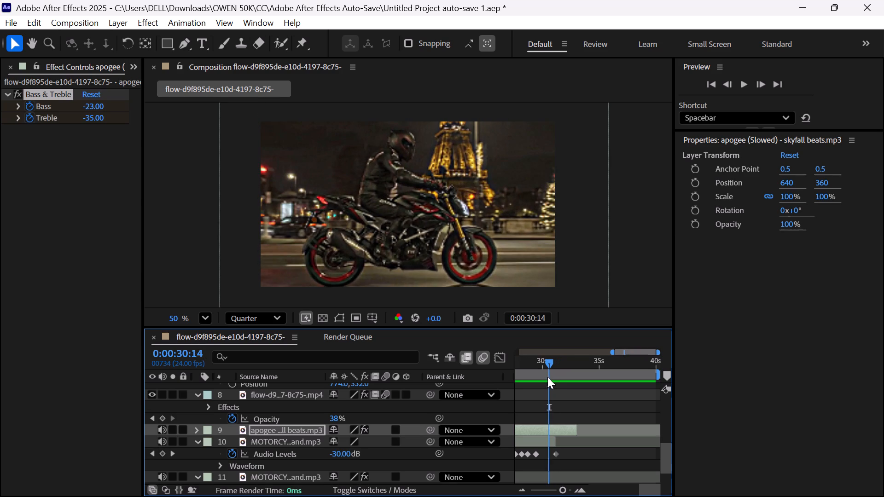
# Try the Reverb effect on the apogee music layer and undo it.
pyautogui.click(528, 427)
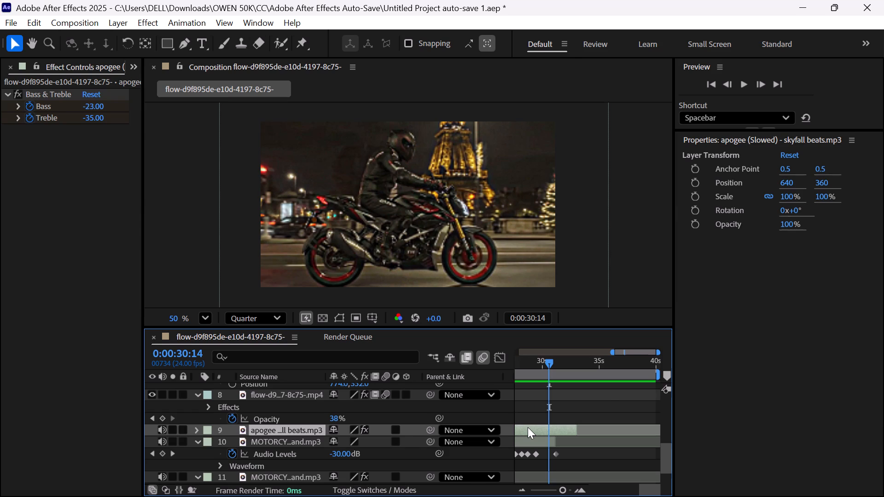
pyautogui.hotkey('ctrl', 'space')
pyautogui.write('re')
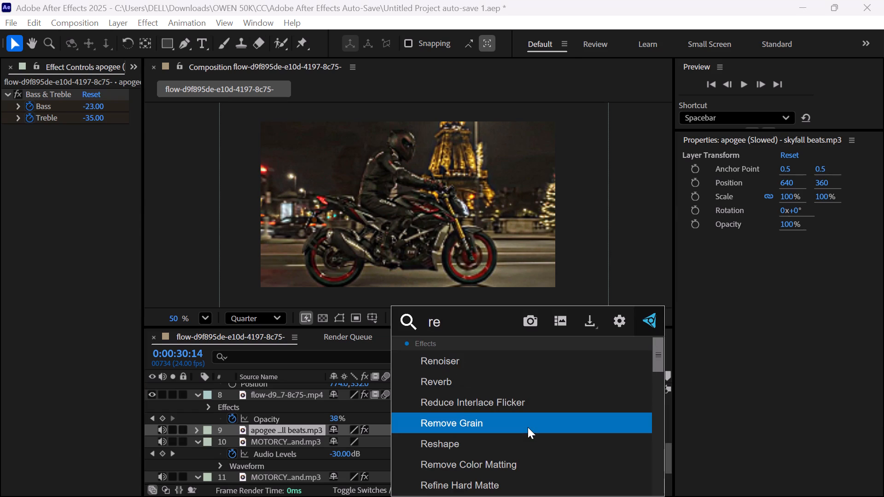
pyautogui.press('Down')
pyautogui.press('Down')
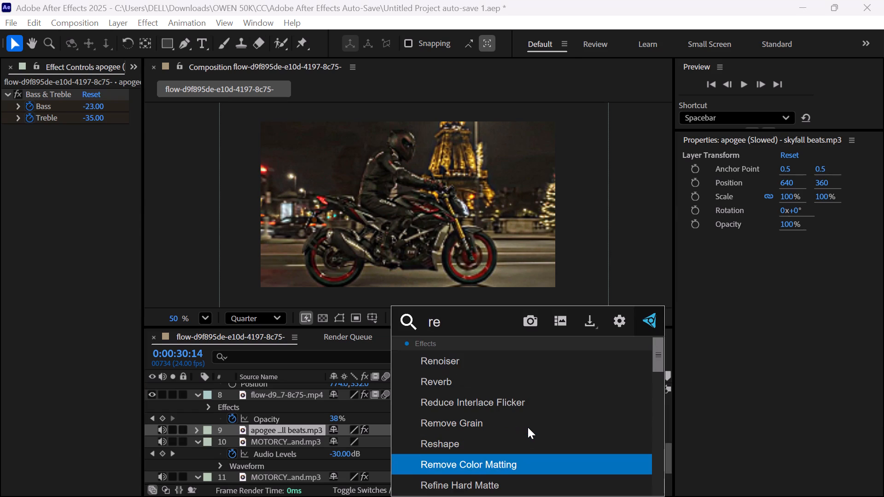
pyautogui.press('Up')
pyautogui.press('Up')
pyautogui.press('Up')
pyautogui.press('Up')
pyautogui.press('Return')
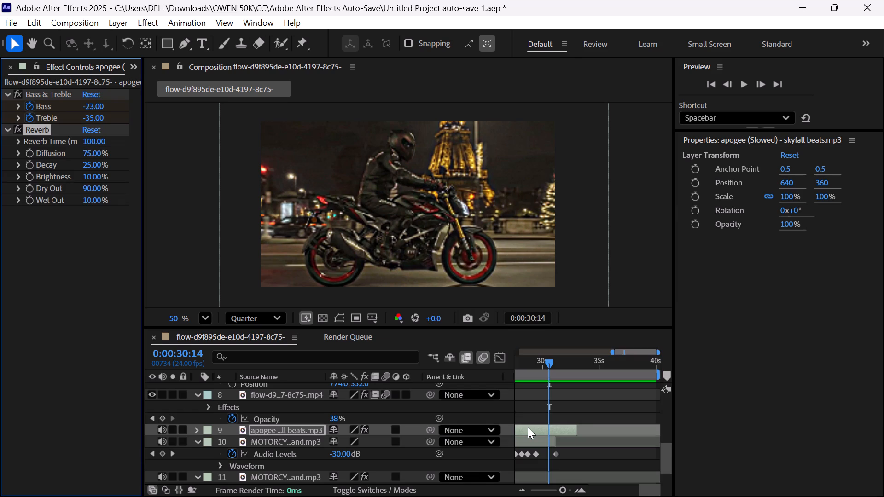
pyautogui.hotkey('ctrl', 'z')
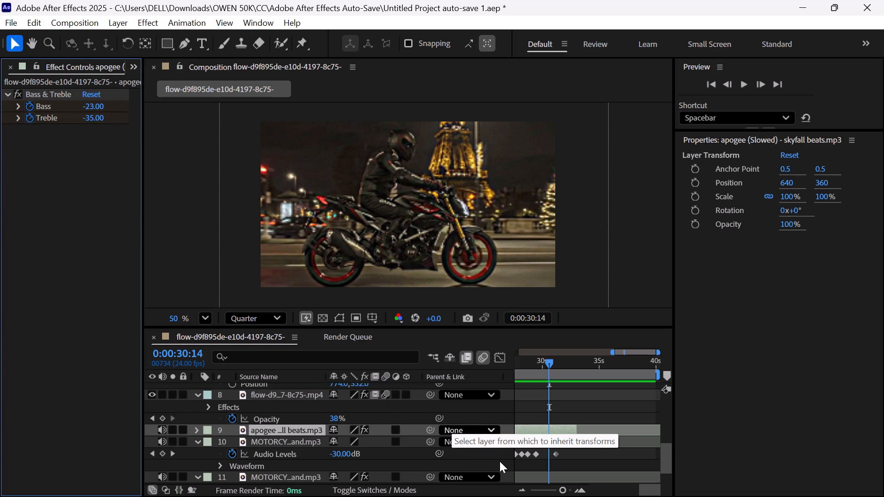
# Add a second Bass & Treble effect to the apogee music layer and start its Bass and Treble keyframes at 0:00:30:14.
pyautogui.hotkey('ctrl', 'space')
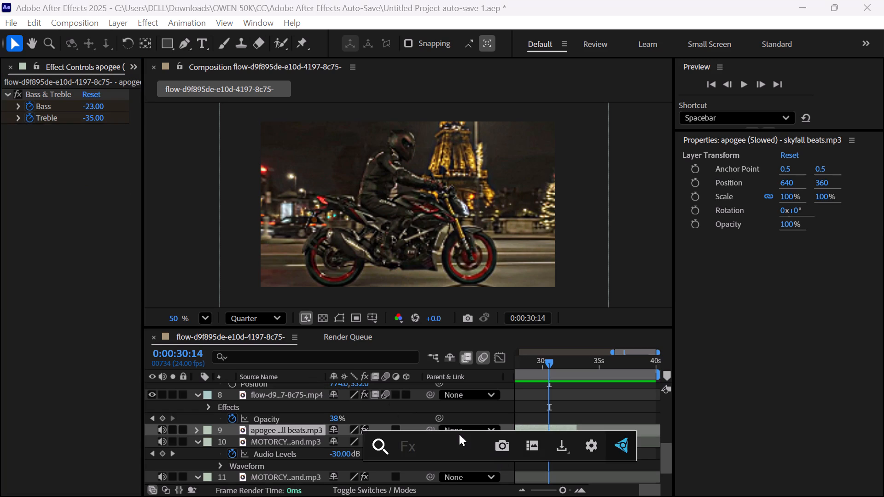
pyautogui.write('bas')
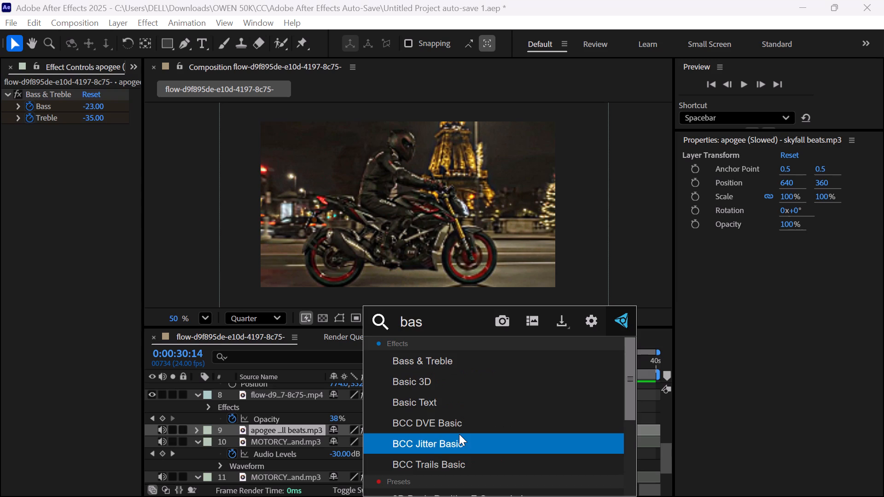
pyautogui.press('Up')
pyautogui.press('Up')
pyautogui.press('Up')
pyautogui.press('Up')
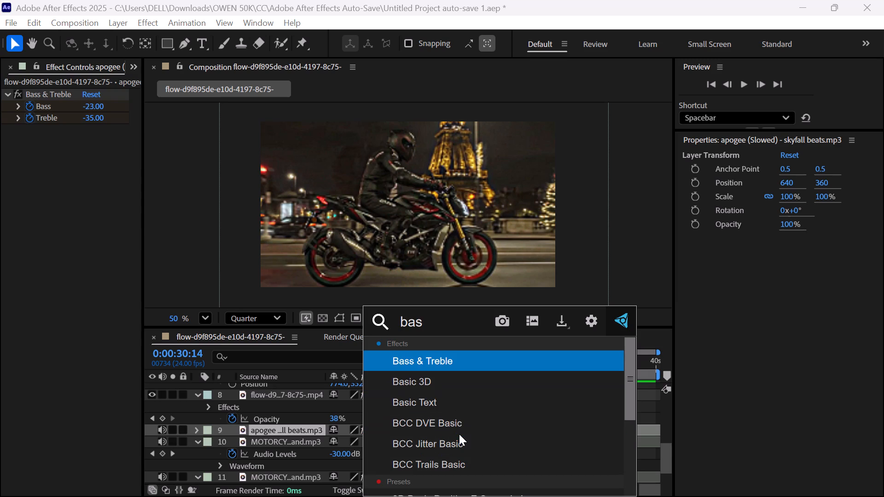
pyautogui.press('Return')
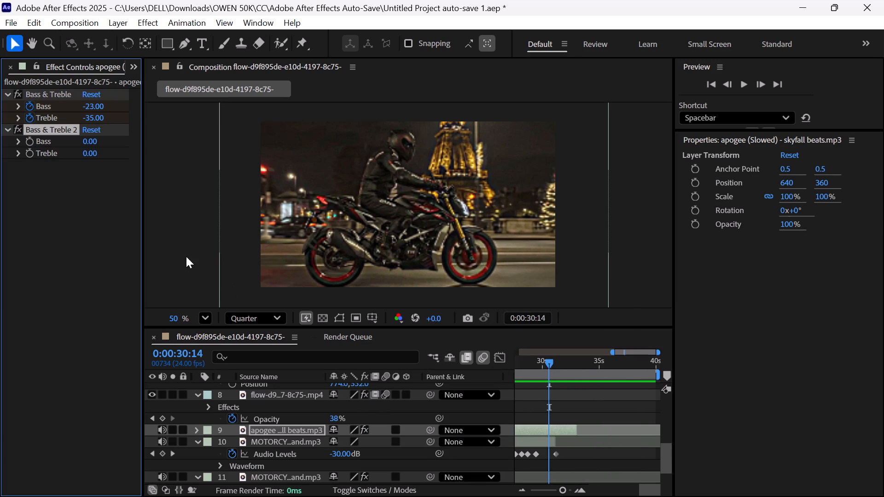
pyautogui.click(28, 142)
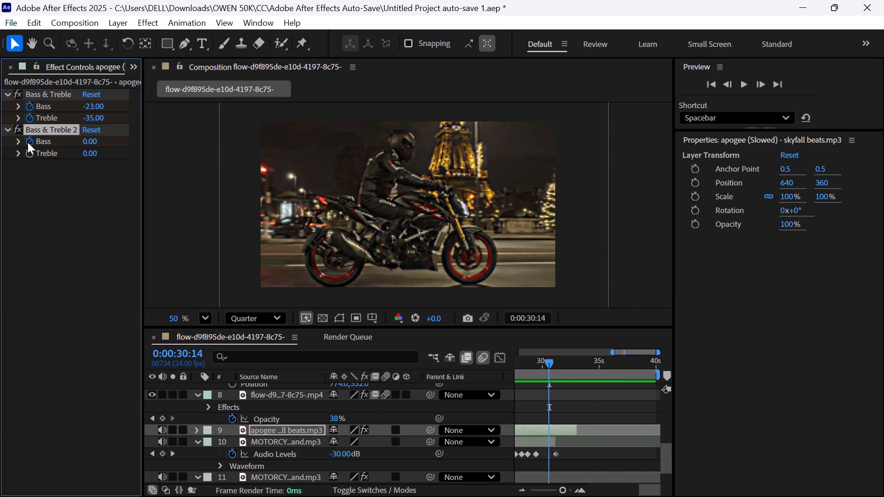
pyautogui.click(29, 151)
# Keyframe Bass & Treble 2 at 0:00:31:01 with Bass -12 and Treble -34.
pyautogui.moveTo(549, 364); pyautogui.dragTo(565, 367)
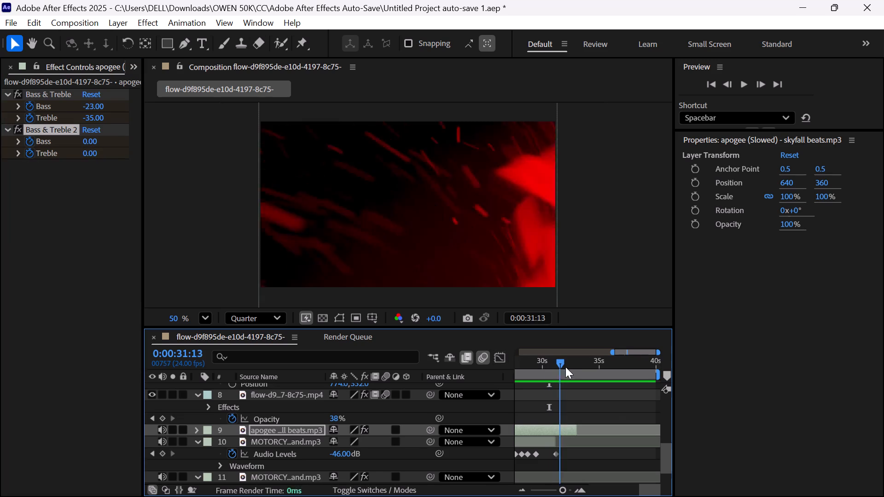
pyautogui.moveTo(565, 367); pyautogui.dragTo(554, 373)
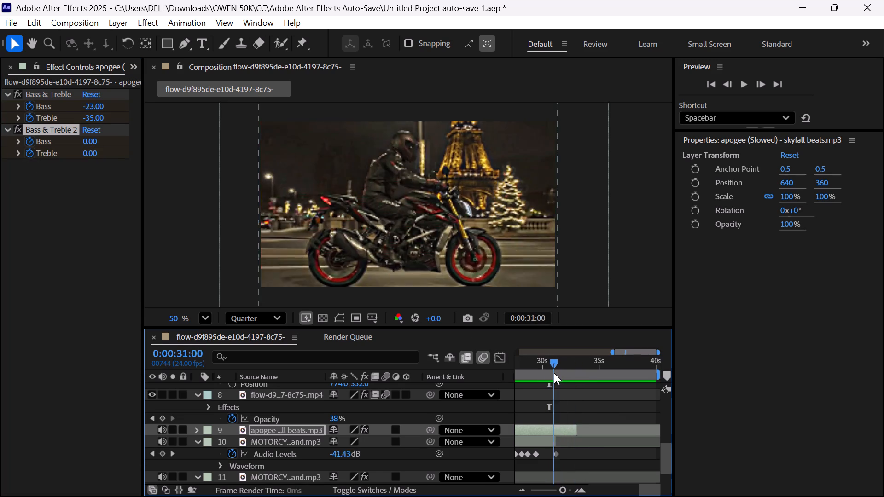
pyautogui.moveTo(554, 373); pyautogui.dragTo(555, 375)
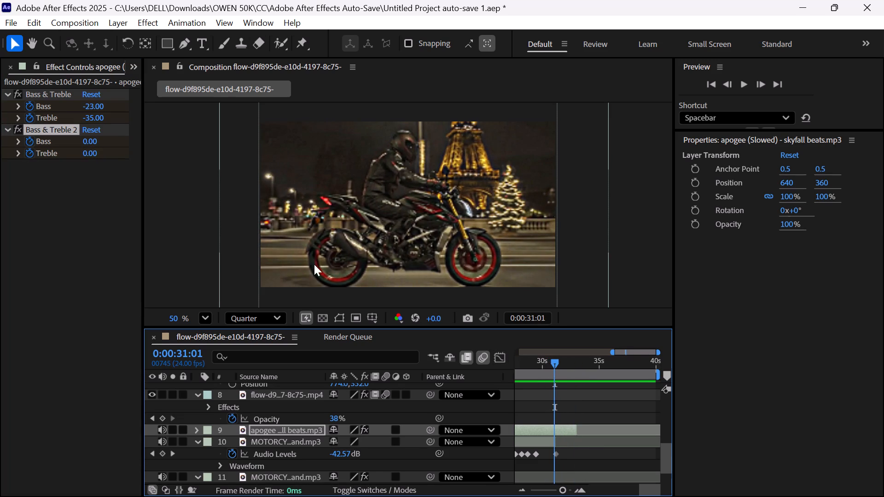
pyautogui.click(89, 144)
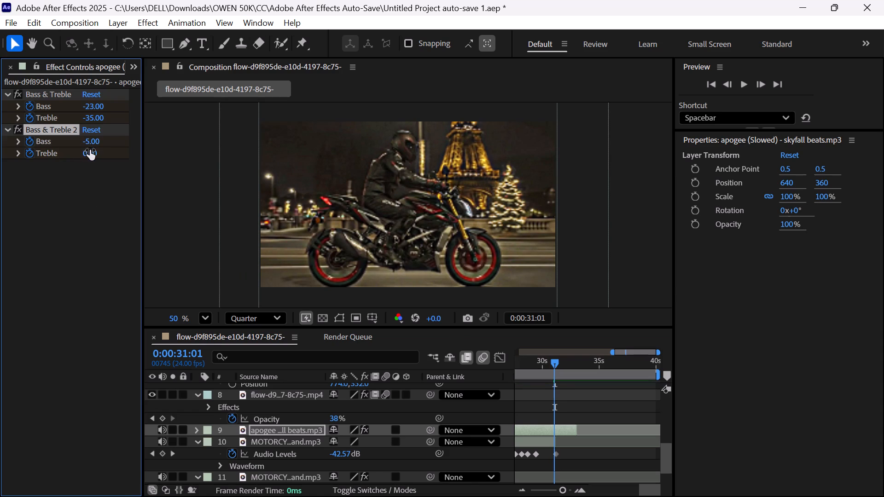
pyautogui.moveTo(88, 151); pyautogui.dragTo(70, 156)
pyautogui.moveTo(94, 141); pyautogui.dragTo(89, 141)
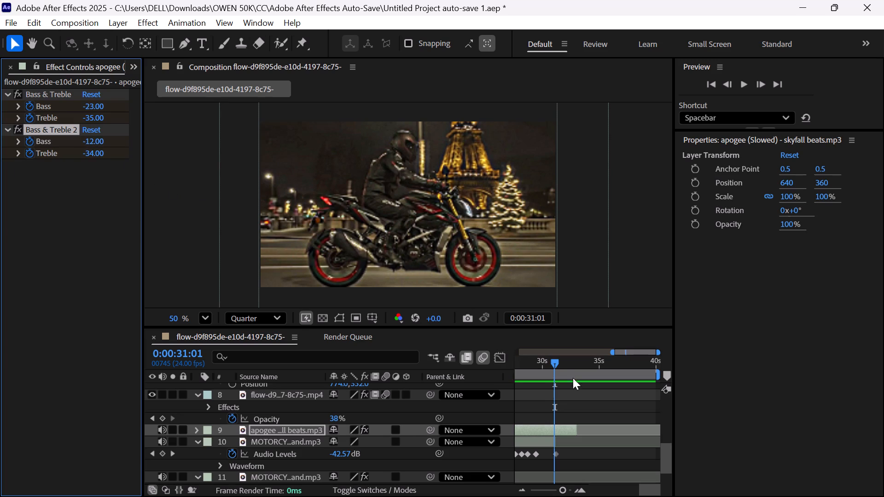
# Keyframe Bass & Treble 2 at 0:00:32:20, near the end of the apogee layer, with Bass -64 and Treble -91.
pyautogui.moveTo(555, 366); pyautogui.dragTo(573, 370)
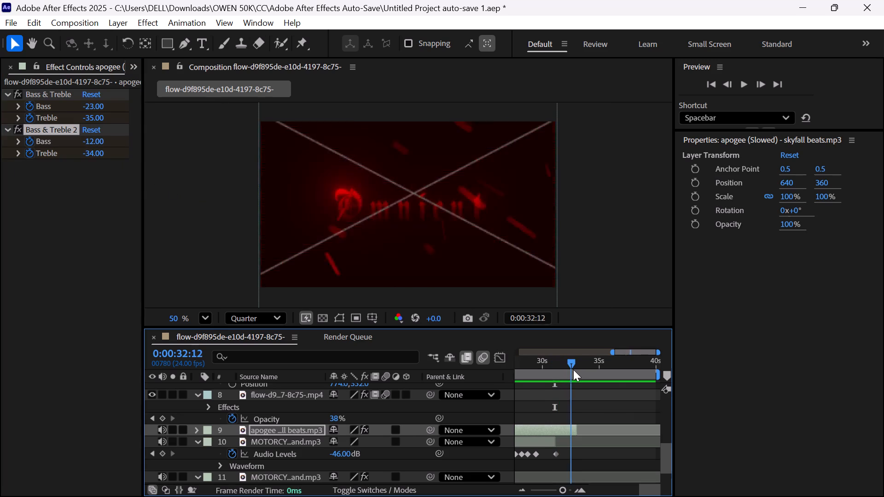
pyautogui.moveTo(573, 370); pyautogui.dragTo(577, 370)
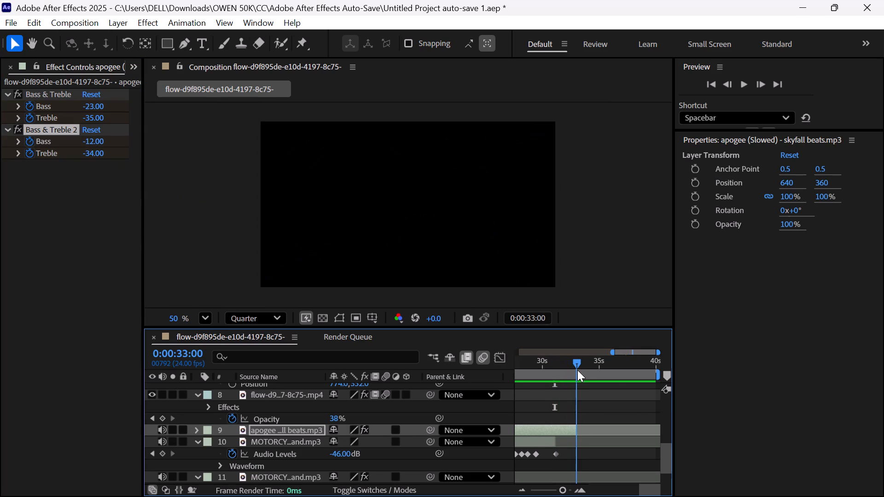
pyautogui.moveTo(577, 370); pyautogui.dragTo(575, 370)
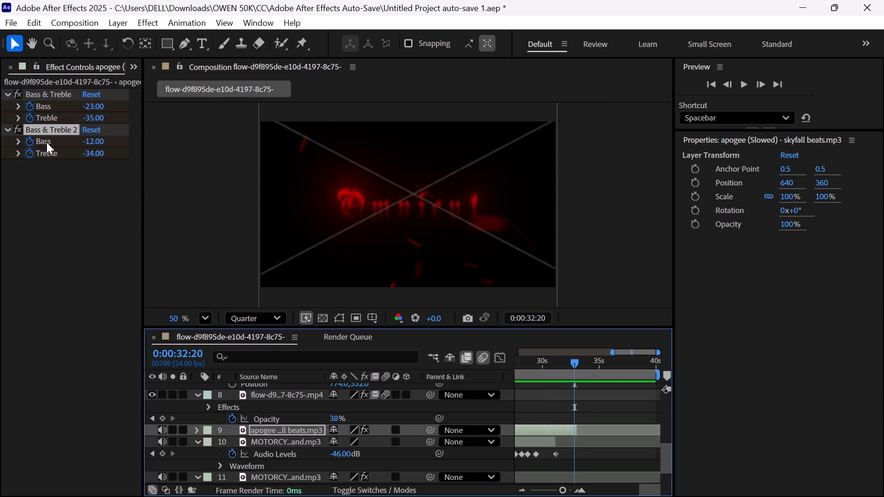
pyautogui.moveTo(94, 142); pyautogui.dragTo(61, 145)
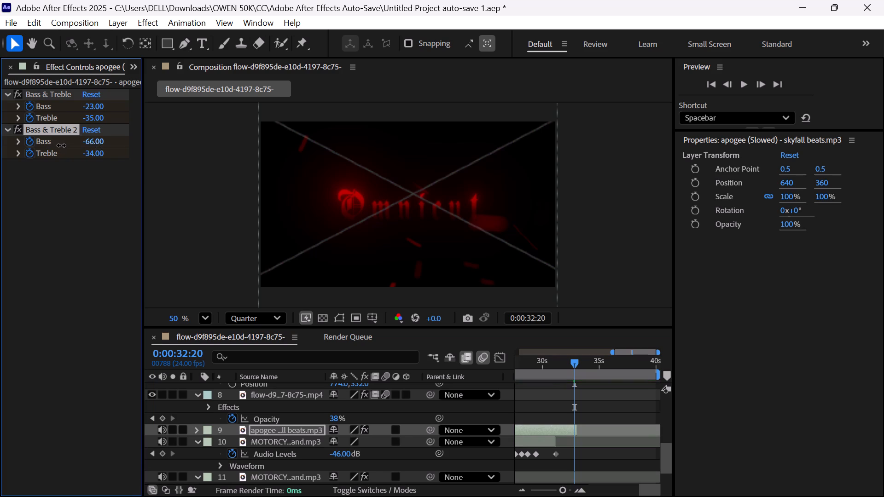
pyautogui.moveTo(61, 145); pyautogui.dragTo(62, 145)
pyautogui.moveTo(102, 155); pyautogui.dragTo(59, 161)
pyautogui.moveTo(59, 161); pyautogui.dragTo(64, 160)
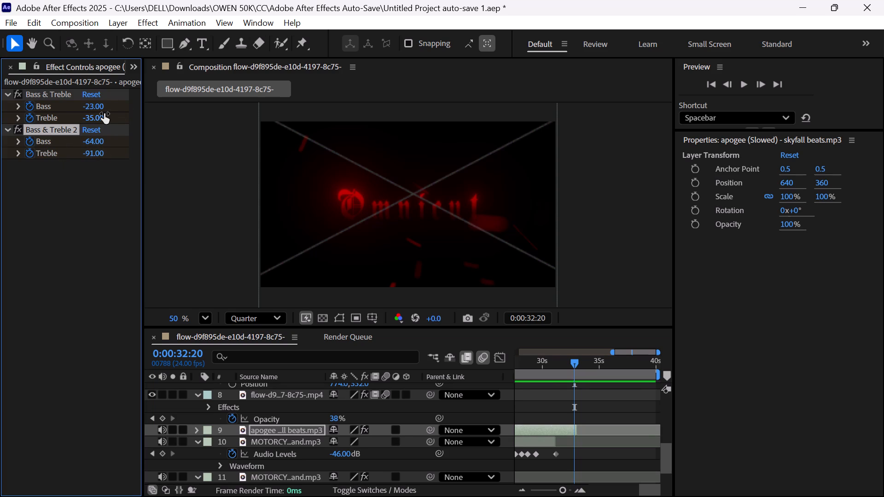
# Keyframe the first Bass & Treble effect at 0:00:32:20 with Treble -79 and Bass -52.
pyautogui.moveTo(104, 114); pyautogui.dragTo(80, 120)
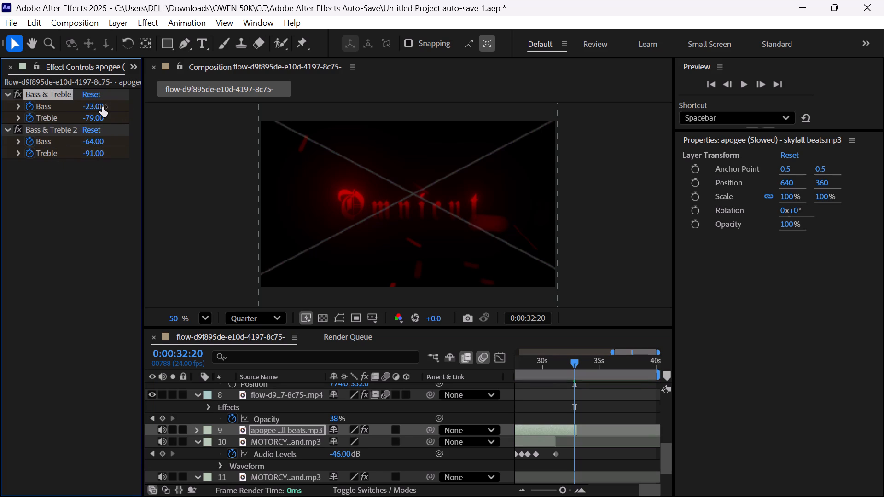
pyautogui.moveTo(102, 107); pyautogui.dragTo(85, 110)
# Play the composition from the start and scrub through its end to check the music blend.
pyautogui.moveTo(574, 359); pyautogui.dragTo(458, 363)
pyautogui.press('space')
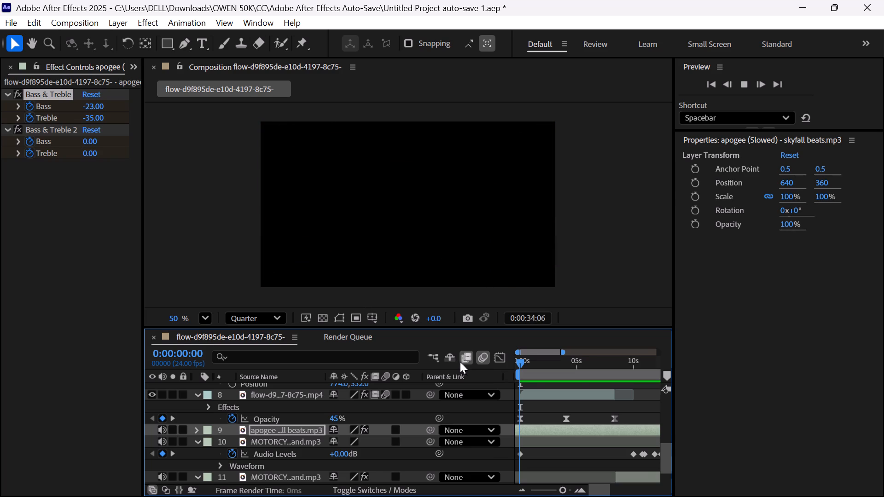
pyautogui.hscroll(-1, 609, 429)
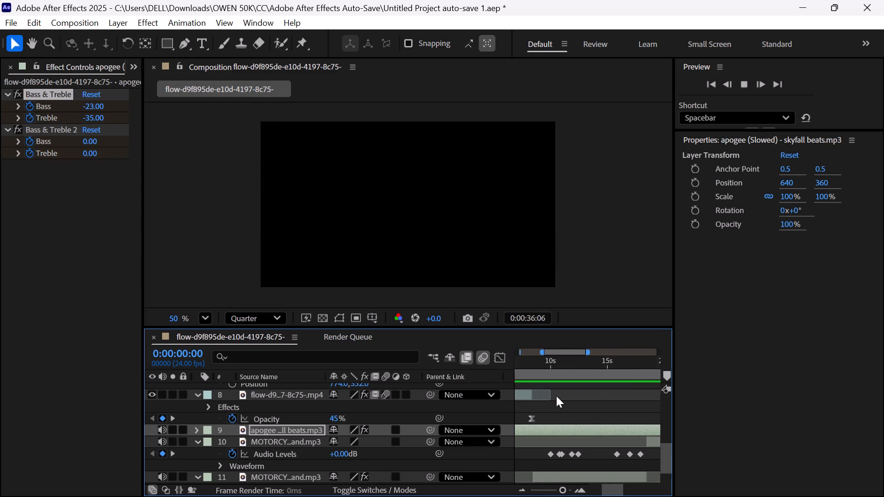
pyautogui.hscroll(2, 556, 396)
pyautogui.moveTo(520, 362); pyautogui.dragTo(575, 394)
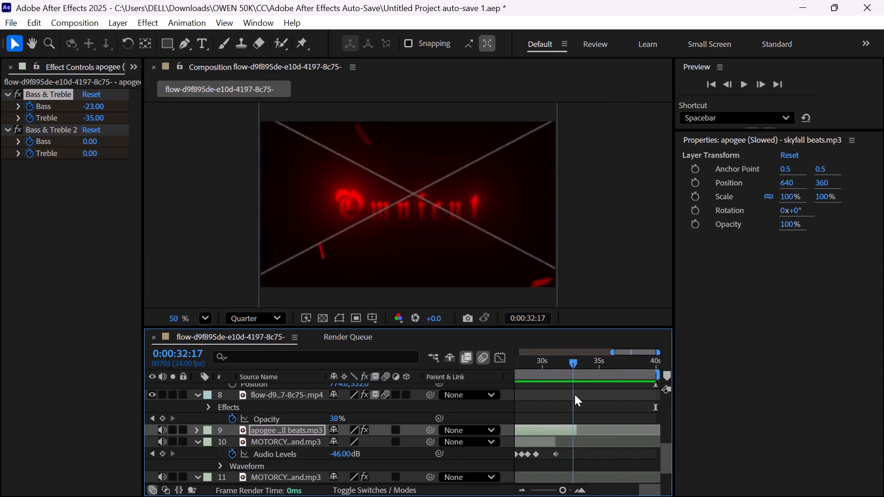
pyautogui.moveTo(575, 394); pyautogui.dragTo(575, 395)
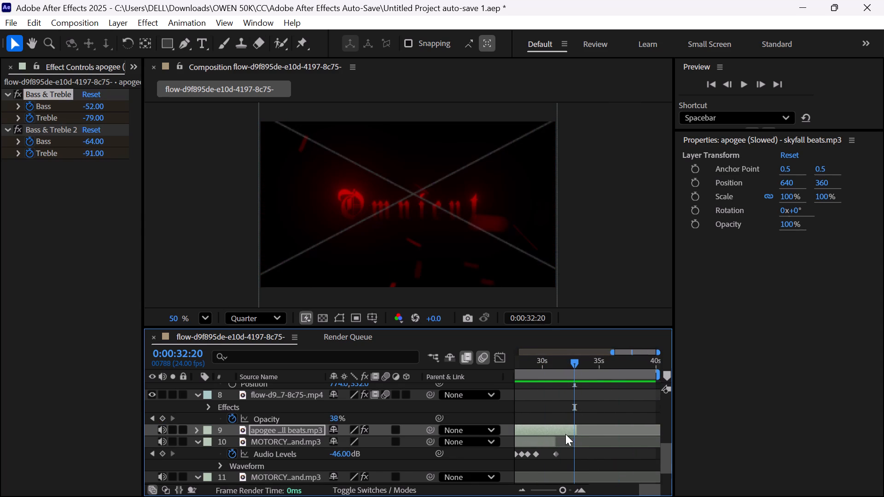
pyautogui.moveTo(571, 362); pyautogui.dragTo(582, 393)
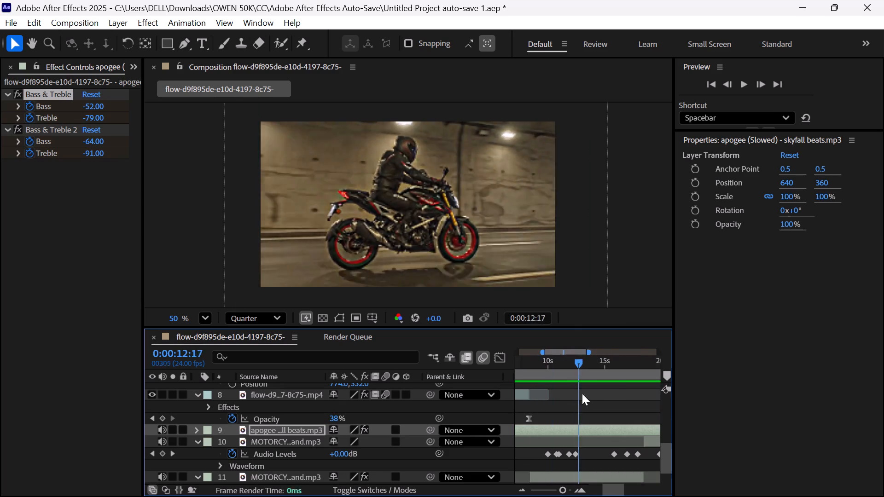
pyautogui.moveTo(582, 393); pyautogui.dragTo(618, 401)
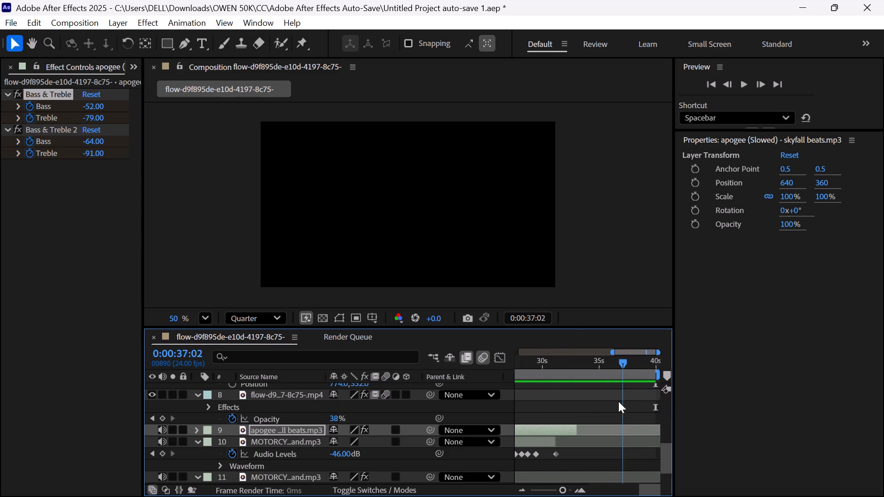
# Shorten the work area to end at about 0:00:33:02, where the apogee music layer ends.
pyautogui.moveTo(618, 401); pyautogui.dragTo(575, 403)
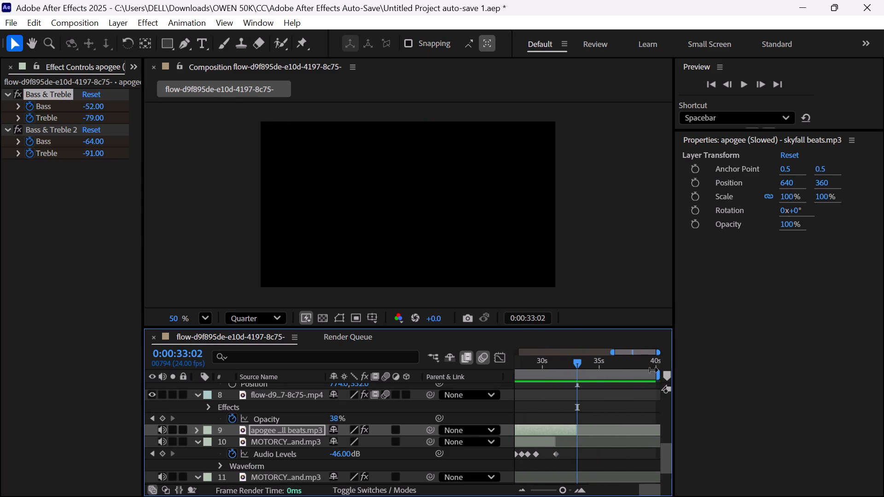
pyautogui.moveTo(656, 371); pyautogui.dragTo(587, 375)
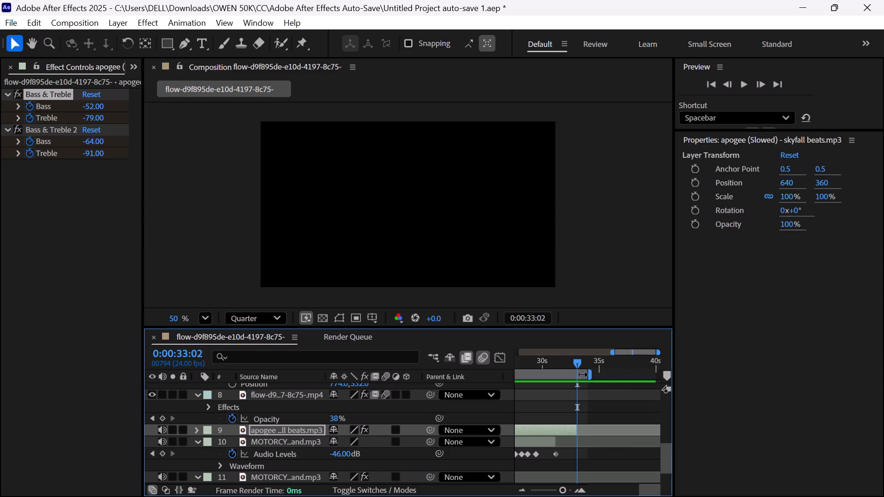
pyautogui.moveTo(587, 375); pyautogui.dragTo(577, 375)
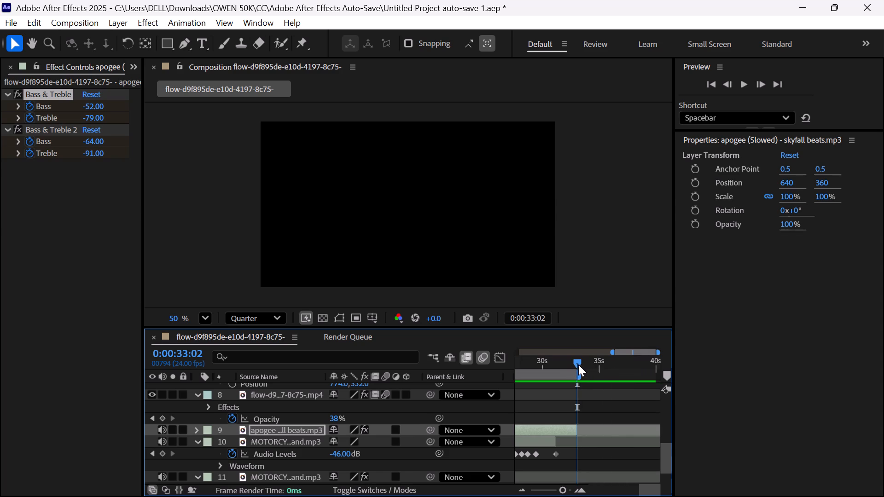
# Scrub the outro transition between about 0:00:30:18 and 0:00:32:20 to check the music fade.
pyautogui.click(575, 367)
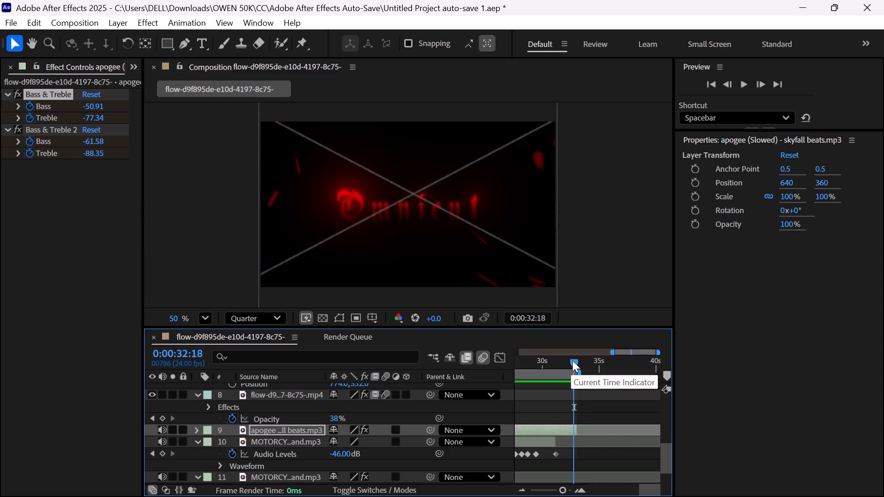
pyautogui.moveTo(572, 361); pyautogui.dragTo(557, 364)
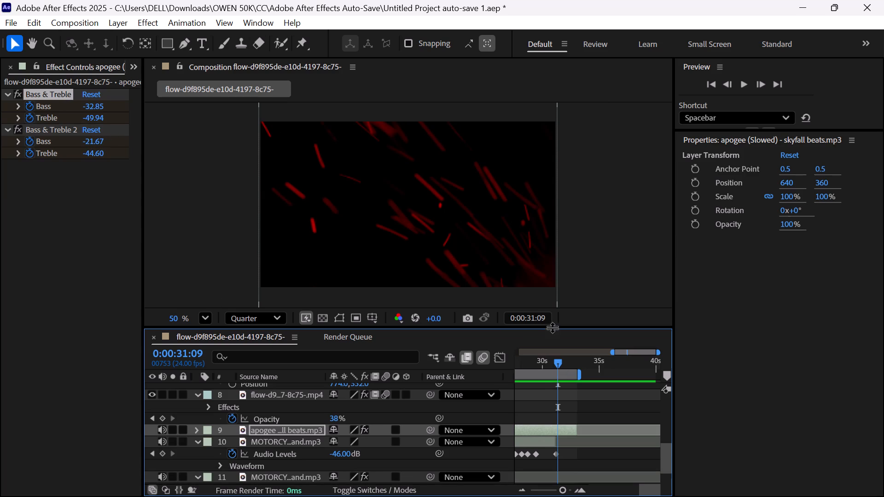
pyautogui.moveTo(554, 366); pyautogui.dragTo(570, 367)
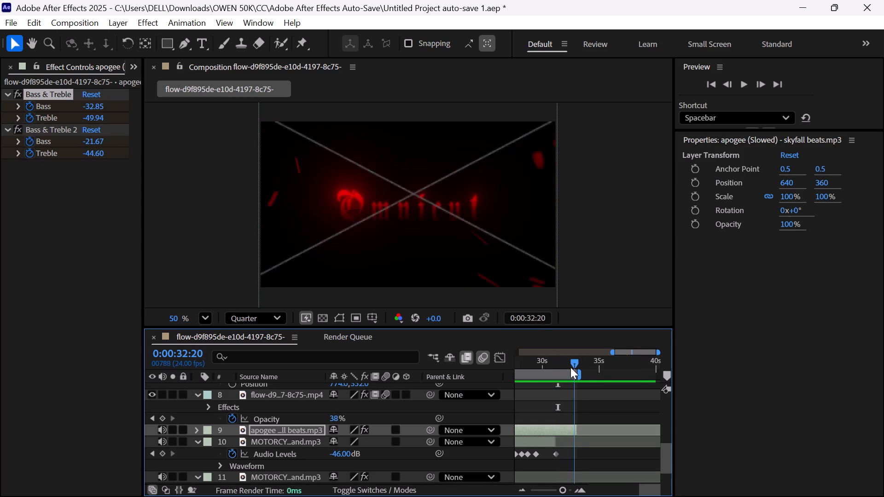
pyautogui.moveTo(570, 367); pyautogui.dragTo(547, 380)
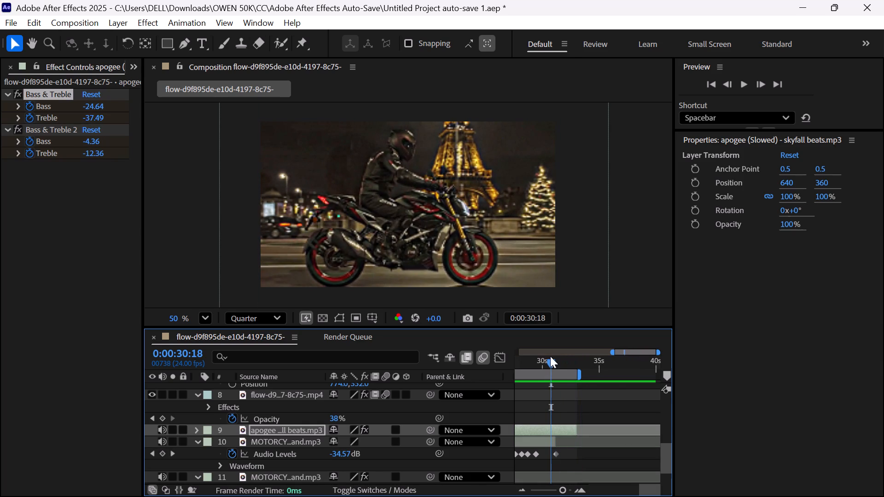
pyautogui.moveTo(548, 366); pyautogui.dragTo(565, 366)
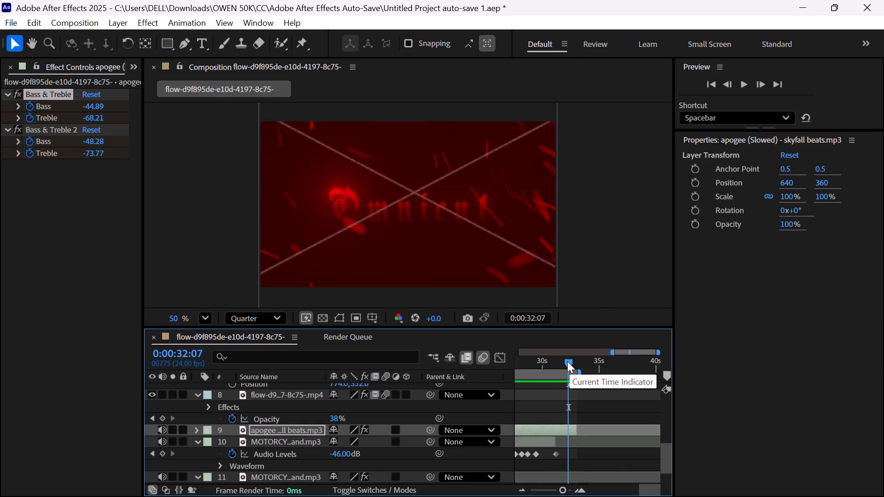
pyautogui.moveTo(567, 361); pyautogui.dragTo(571, 363)
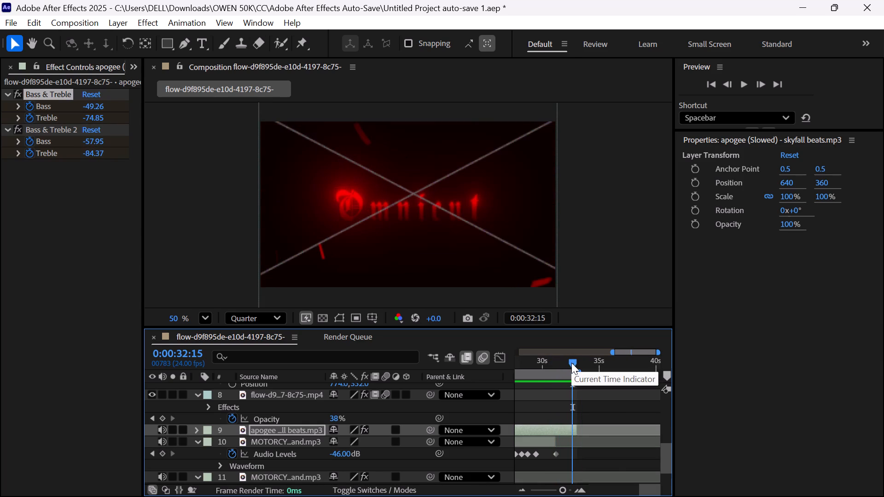
pyautogui.click(571, 362)
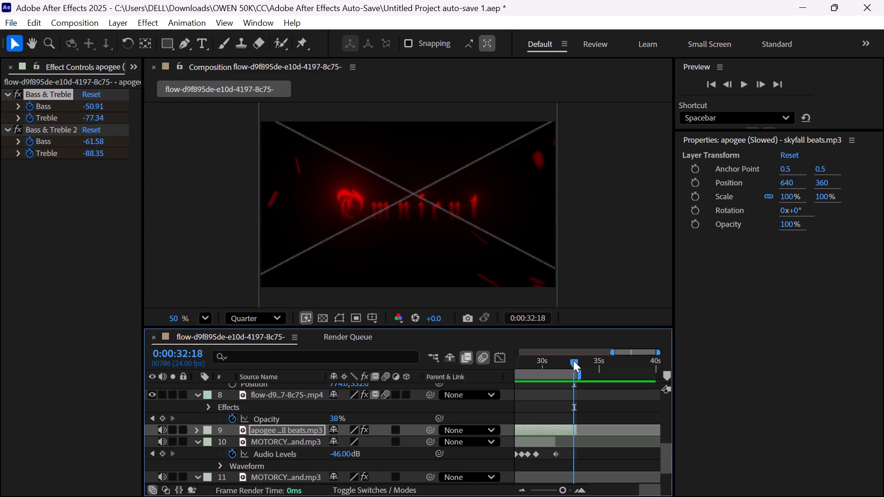
# At 0:00:32:18, set Bass & Treble 2 to Treble -100 and Bass -75.58, and the first Bass & Treble to Treble -88.34 and Bass -77.91.
pyautogui.moveTo(95, 150); pyautogui.dragTo(49, 148)
pyautogui.moveTo(93, 142); pyautogui.dragTo(84, 143)
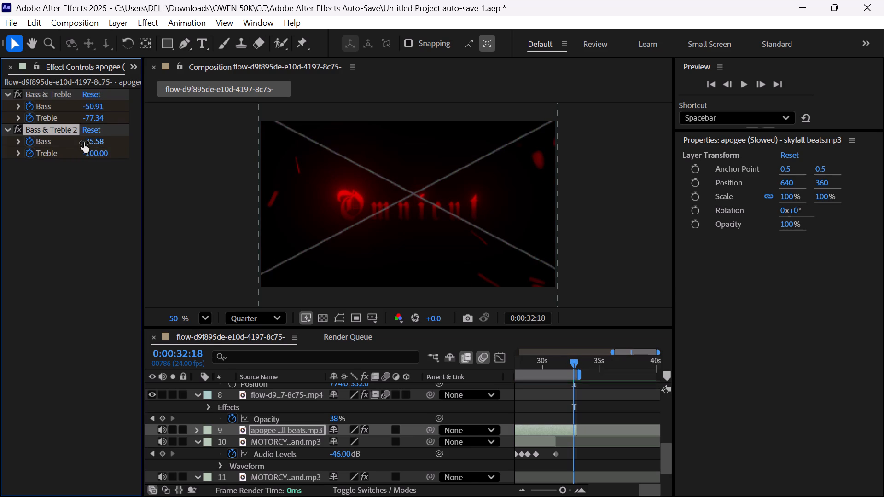
pyautogui.moveTo(100, 113); pyautogui.dragTo(94, 115)
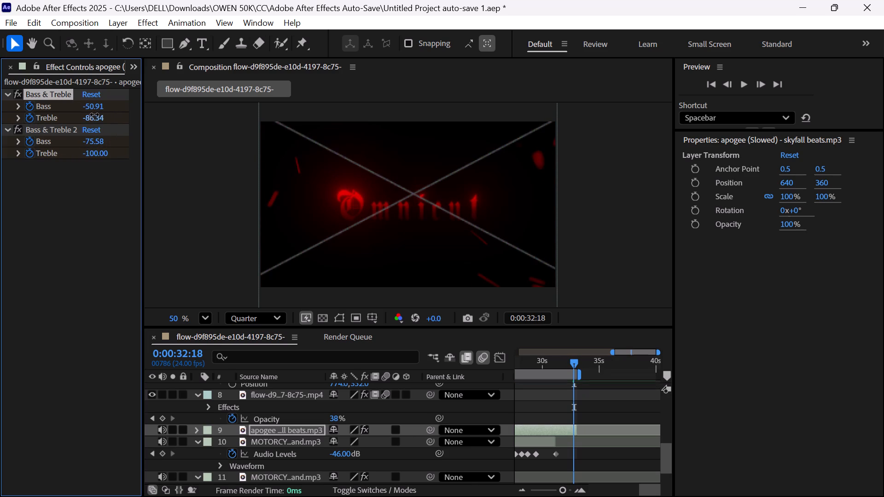
pyautogui.moveTo(94, 115); pyautogui.dragTo(93, 115)
pyautogui.moveTo(98, 105); pyautogui.dragTo(86, 108)
pyautogui.moveTo(86, 108); pyautogui.dragTo(83, 109)
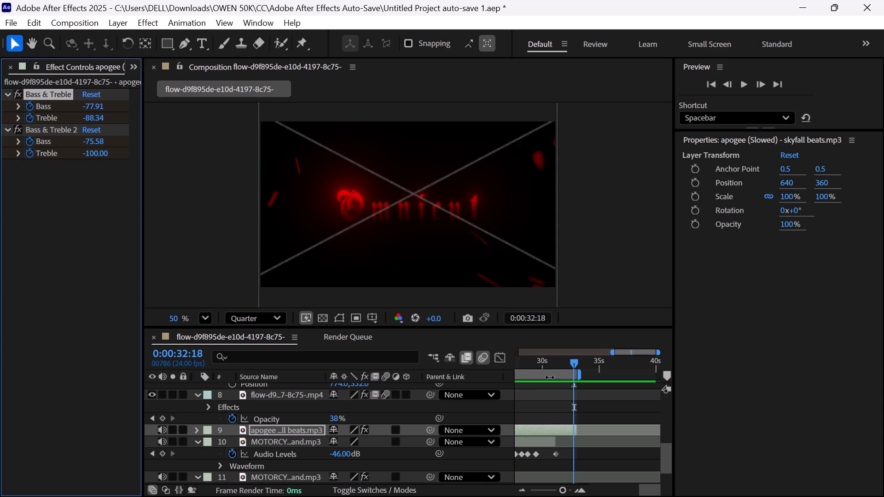
# Play the outro transition from 0:00:28:08 and again from 0:00:29:23 to check the music fade.
pyautogui.moveTo(574, 360); pyautogui.dragTo(569, 362)
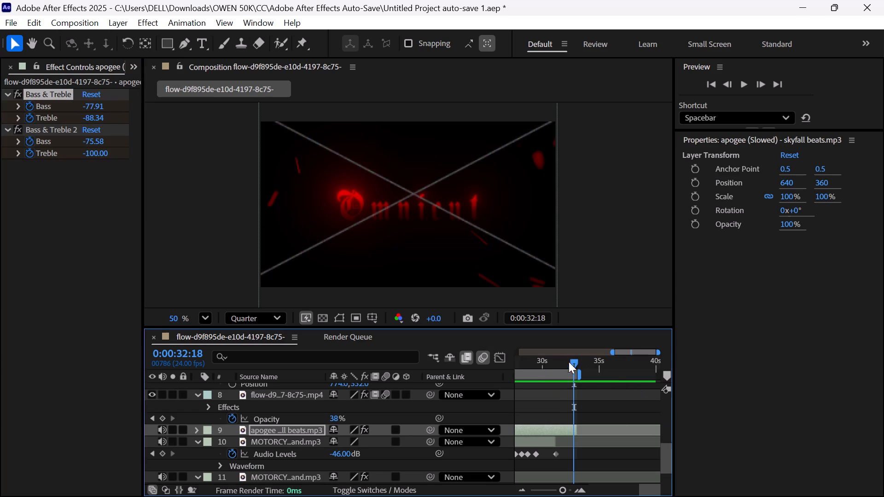
pyautogui.moveTo(569, 362); pyautogui.dragTo(523, 367)
pyautogui.press('space')
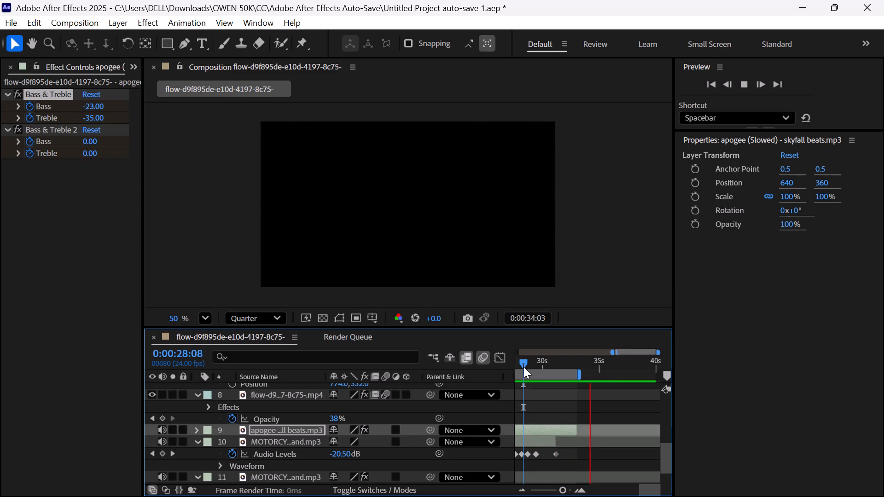
pyautogui.press('space')
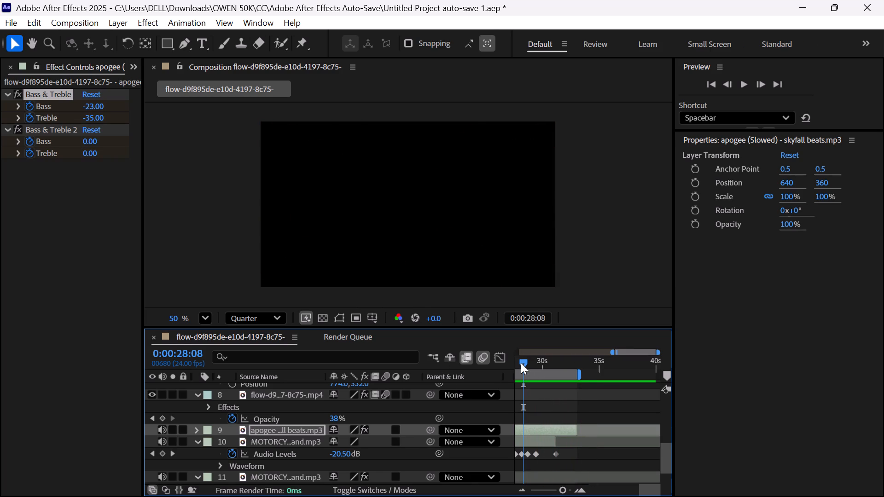
pyautogui.moveTo(521, 363); pyautogui.dragTo(557, 374)
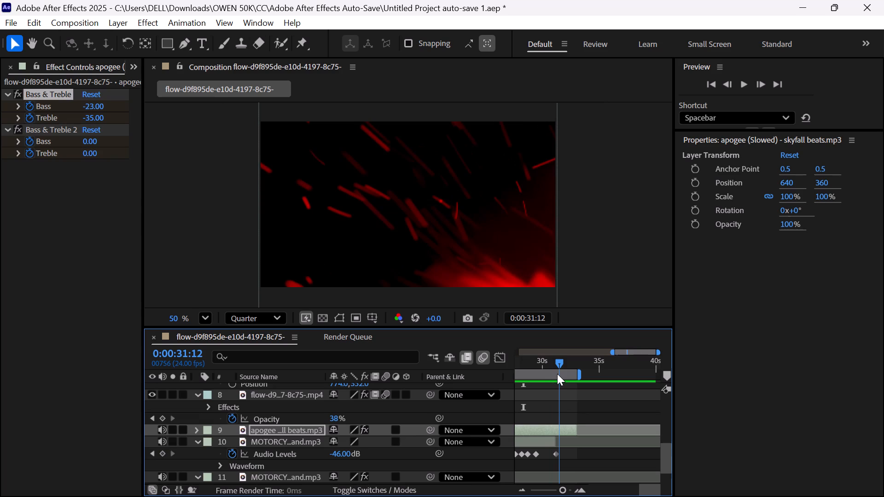
pyautogui.moveTo(557, 374); pyautogui.dragTo(493, 390)
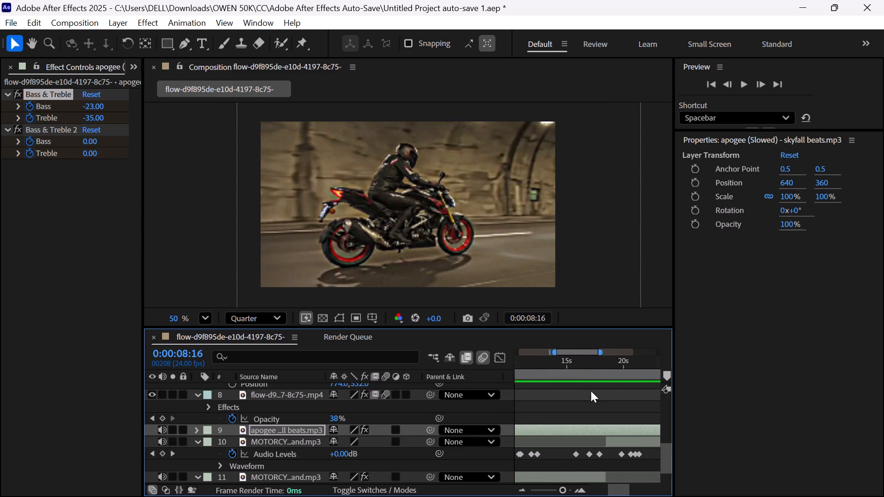
pyautogui.hscroll(-3, 601, 396)
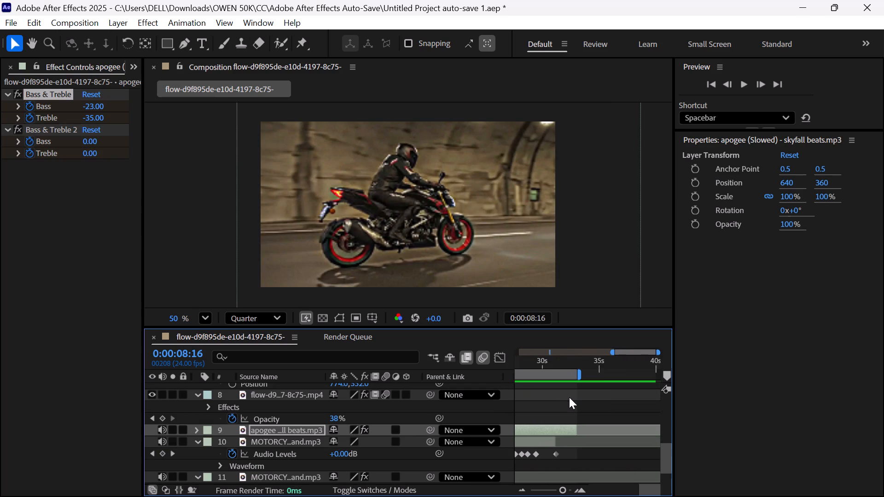
pyautogui.hscroll(2, 570, 398)
pyautogui.moveTo(618, 365); pyautogui.dragTo(542, 400)
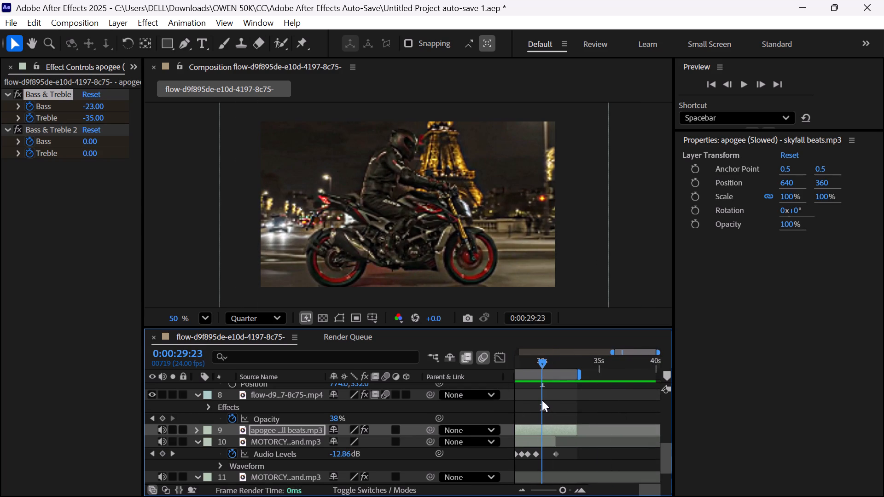
pyautogui.press('space')
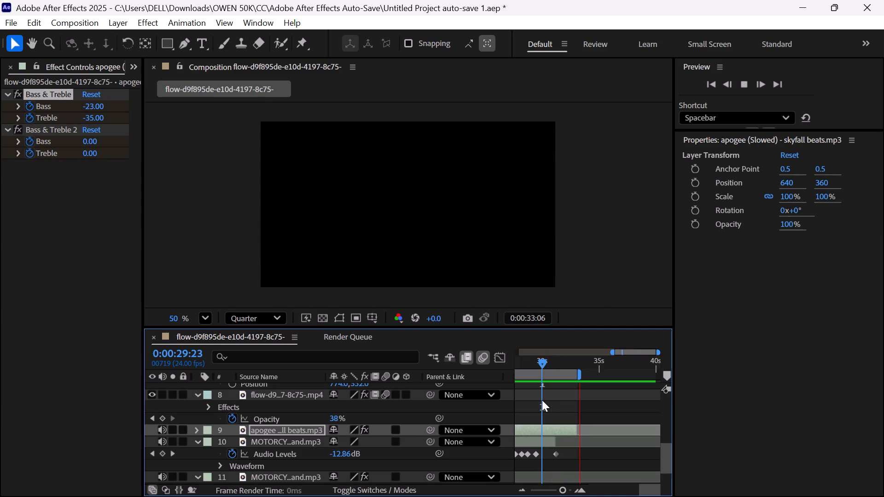
pyautogui.press('space')
pyautogui.moveTo(540, 362); pyautogui.dragTo(523, 368)
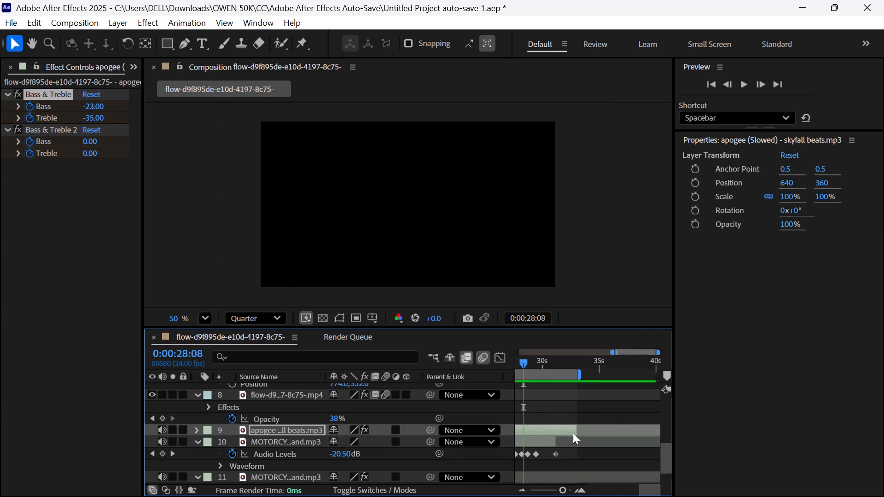
# Extend the apogee music layer's end to about 0:00:33:12 and preview the transition from 0:00:28:18.
pyautogui.moveTo(577, 430); pyautogui.dragTo(582, 429)
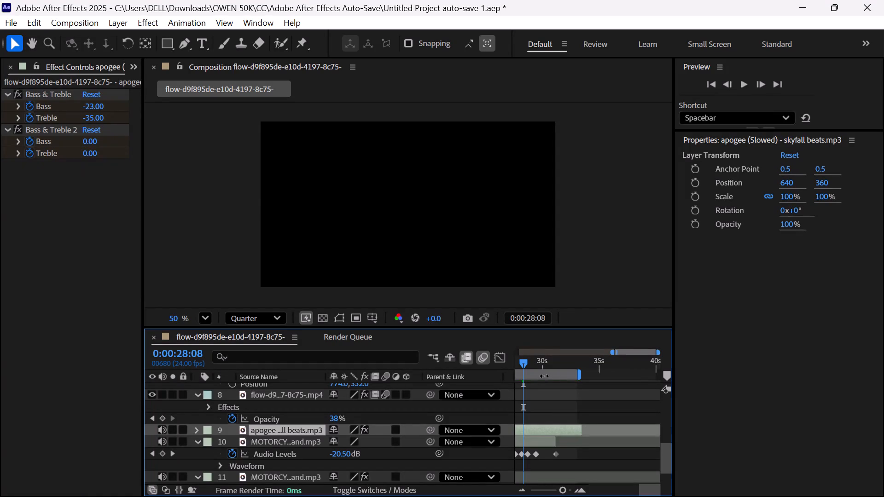
pyautogui.moveTo(525, 365); pyautogui.dragTo(530, 369)
pyautogui.press('space')
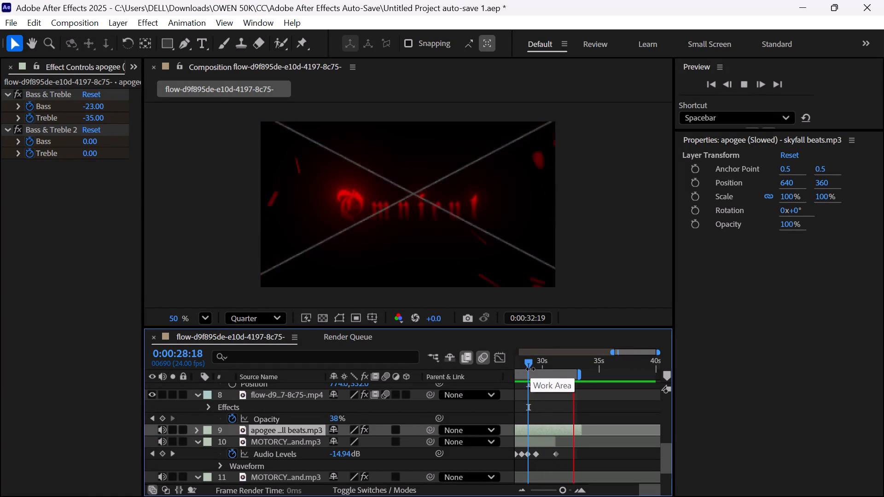
pyautogui.press('space')
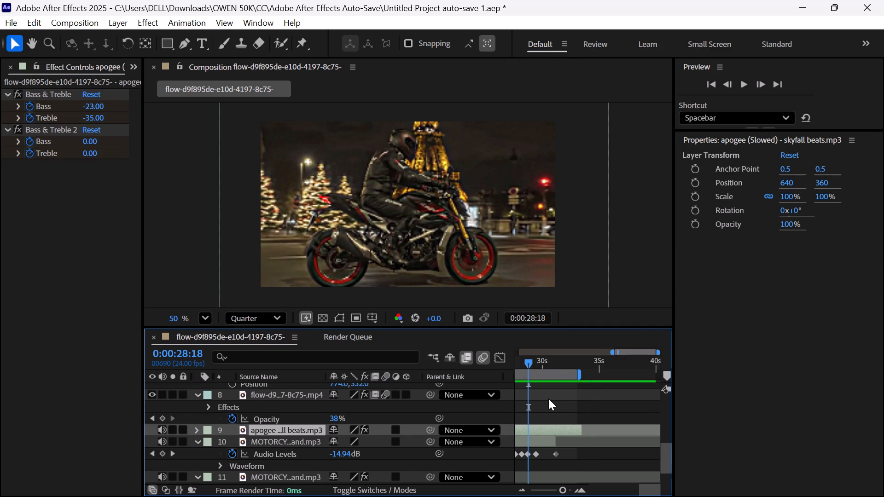
# Time-stretch the Main Comp.avi outro layer to 97% with its in-point held, and preview it from 0:00:28:18.
pyautogui.scroll(-2, 548, 399)
pyautogui.scroll(3, 548, 399)
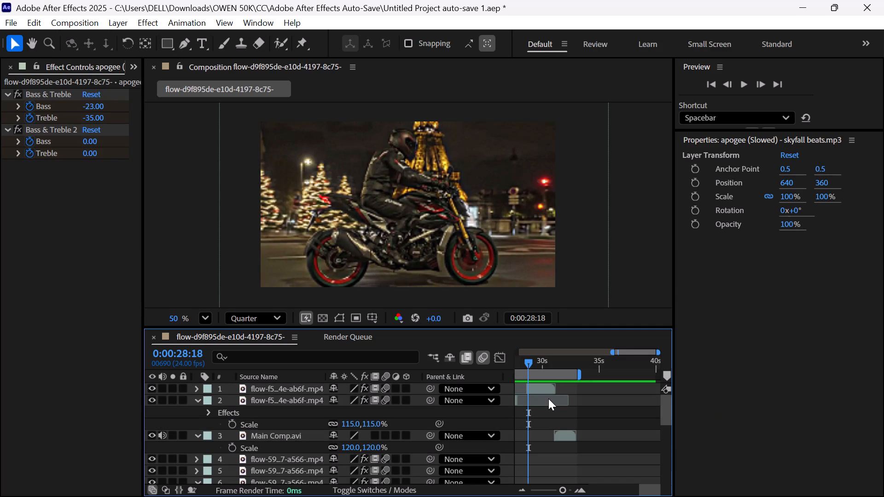
pyautogui.click(564, 436)
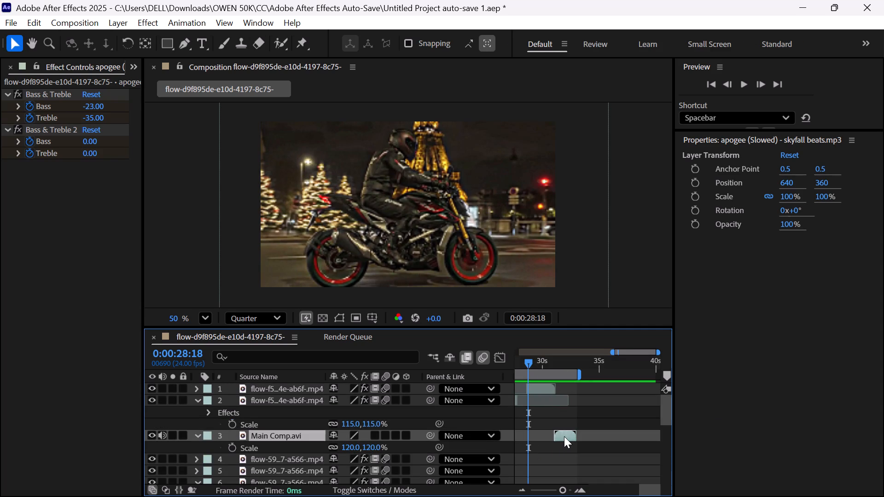
pyautogui.rightClick(564, 436)
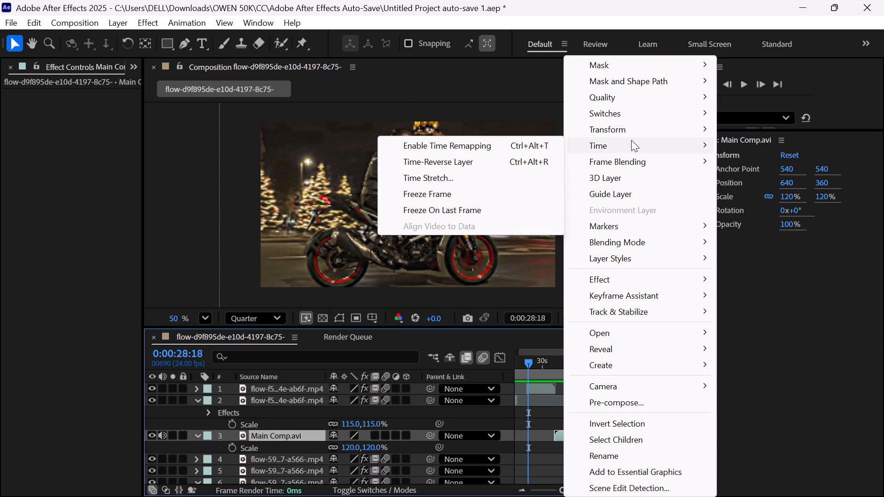
pyautogui.click(491, 177)
pyautogui.press('BackSpace')
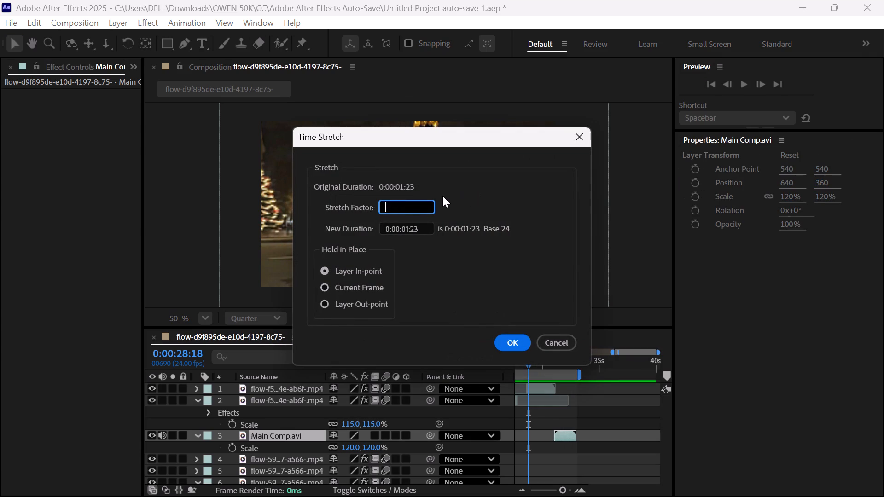
pyautogui.write('97')
pyautogui.press('Return')
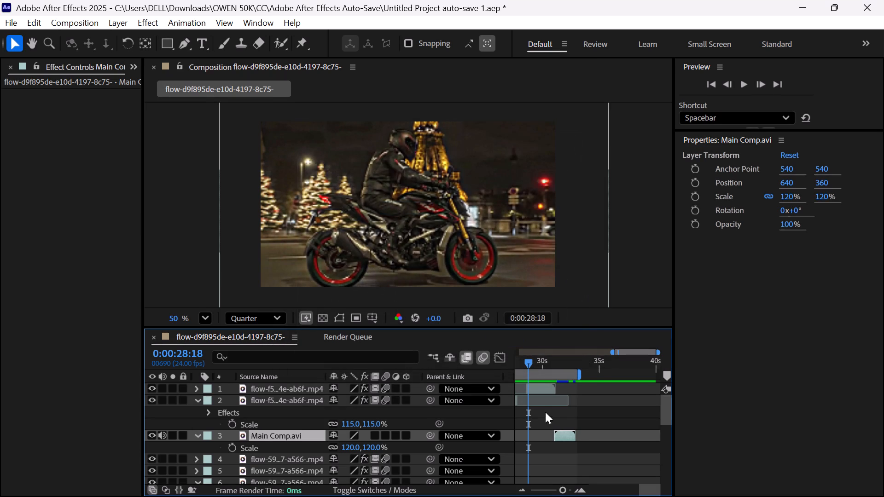
pyautogui.press('space')
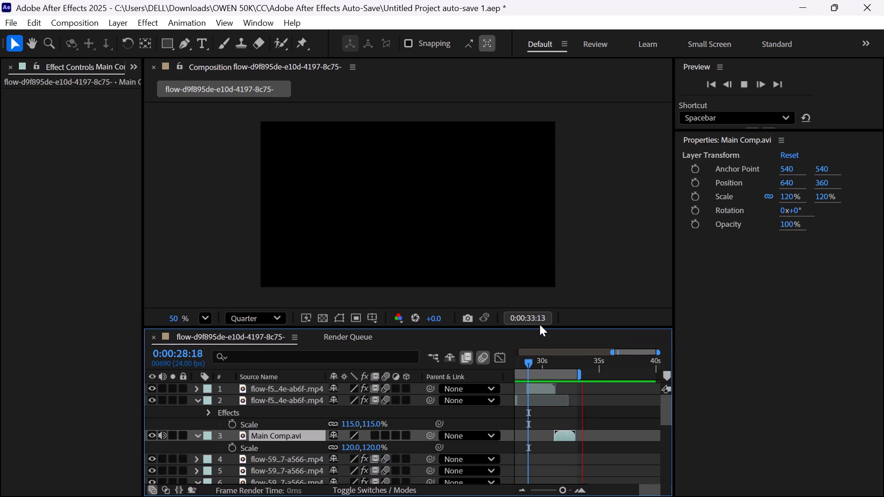
pyautogui.press('space')
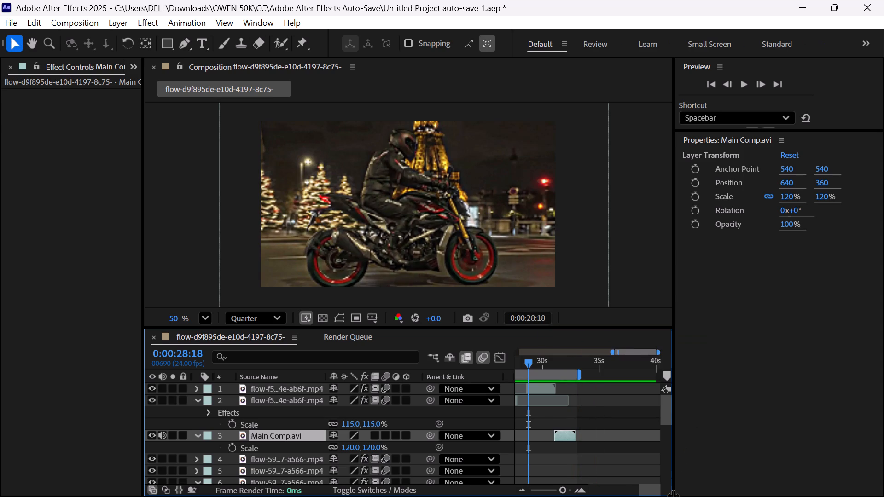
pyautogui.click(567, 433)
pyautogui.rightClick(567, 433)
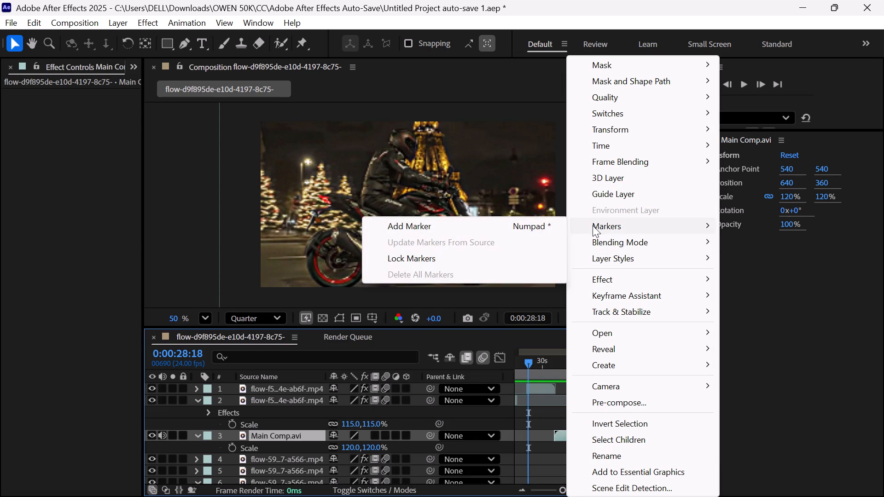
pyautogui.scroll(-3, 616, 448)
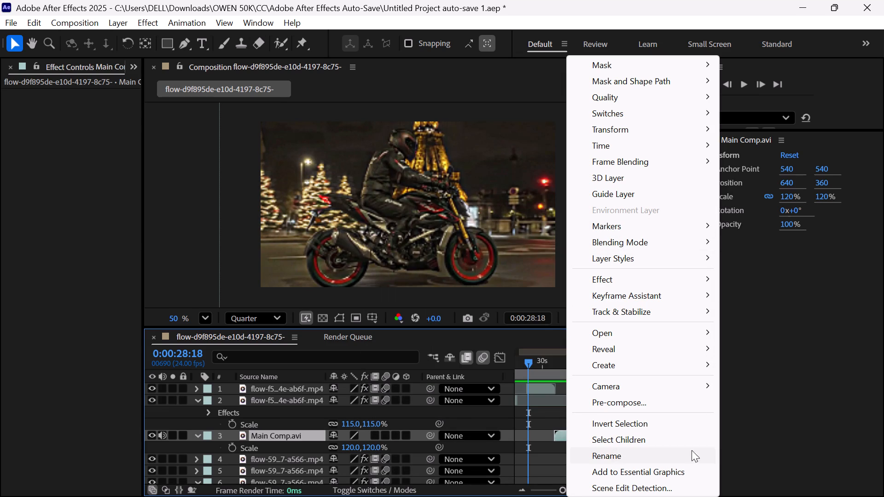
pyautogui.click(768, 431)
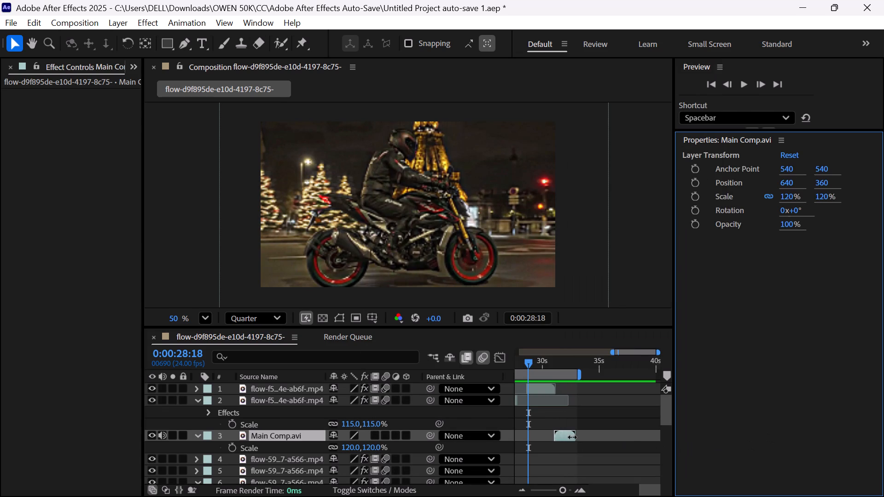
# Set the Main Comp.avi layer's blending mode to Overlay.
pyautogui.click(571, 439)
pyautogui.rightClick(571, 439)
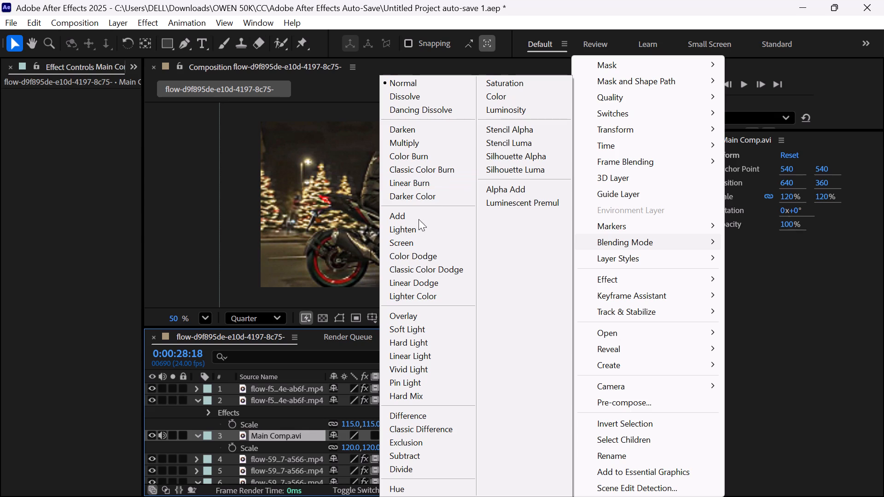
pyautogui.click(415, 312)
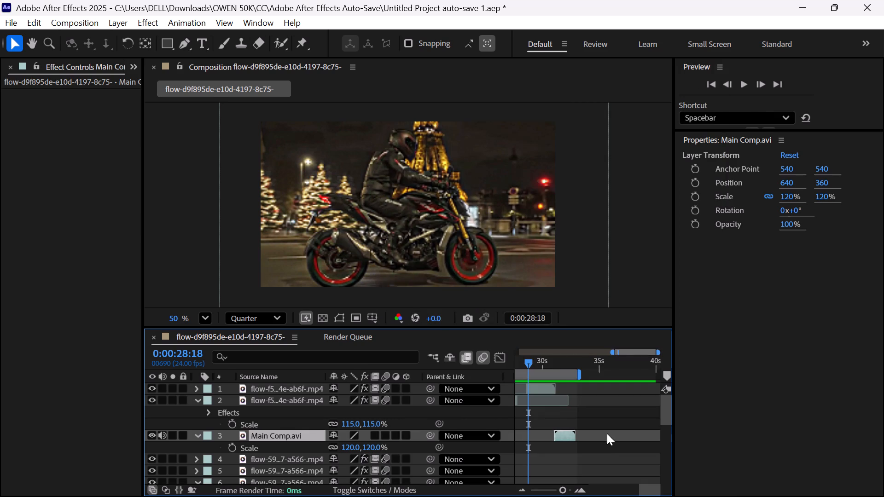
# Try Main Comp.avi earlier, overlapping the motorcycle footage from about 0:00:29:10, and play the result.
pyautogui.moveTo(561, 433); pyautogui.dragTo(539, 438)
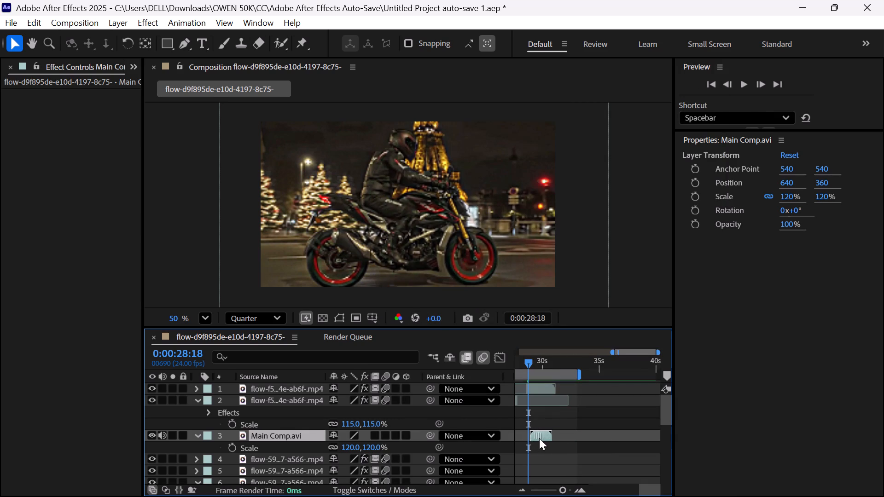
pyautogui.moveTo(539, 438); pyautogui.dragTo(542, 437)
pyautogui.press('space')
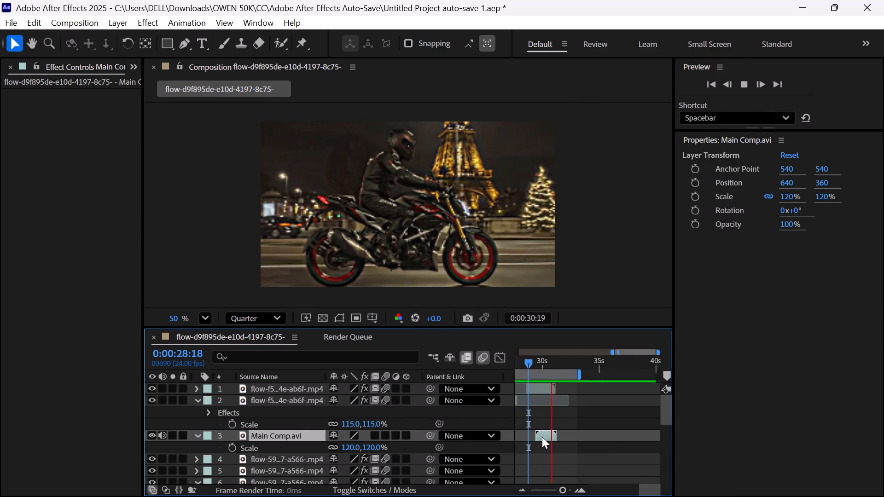
# Move the Main Comp.avi outro layer back to the end of the edit, starting at about 0:00:31:04.
pyautogui.moveTo(545, 433); pyautogui.dragTo(565, 431)
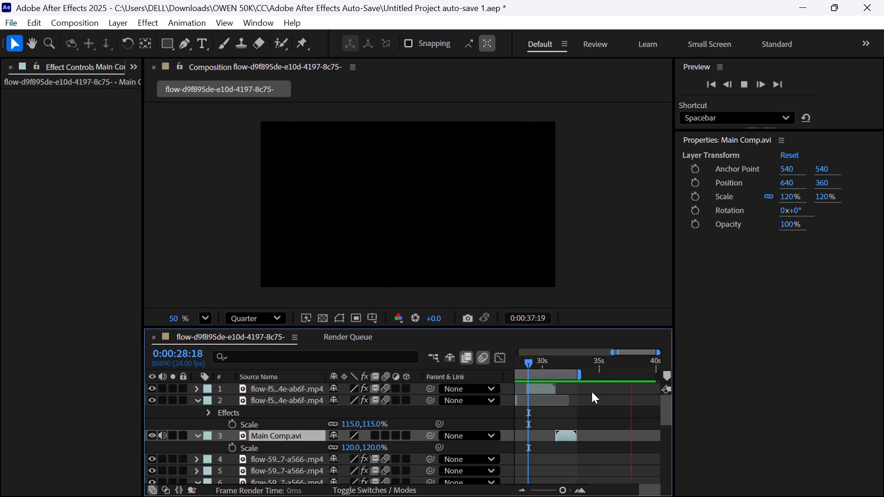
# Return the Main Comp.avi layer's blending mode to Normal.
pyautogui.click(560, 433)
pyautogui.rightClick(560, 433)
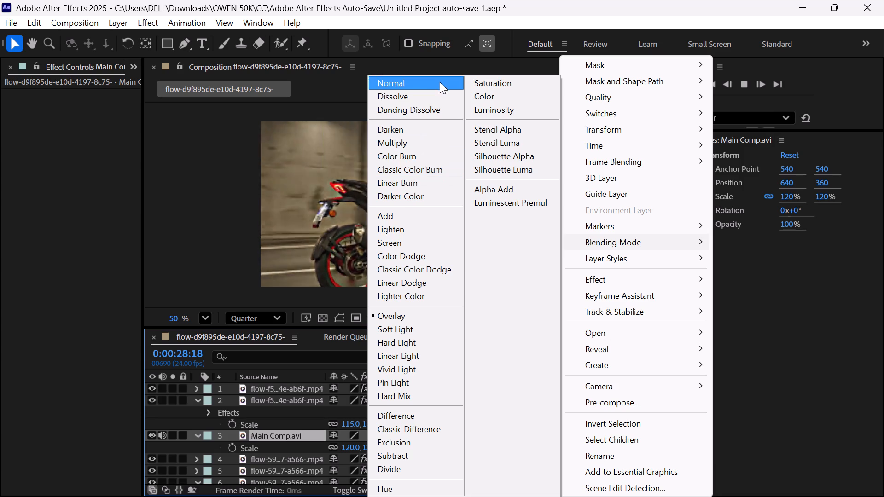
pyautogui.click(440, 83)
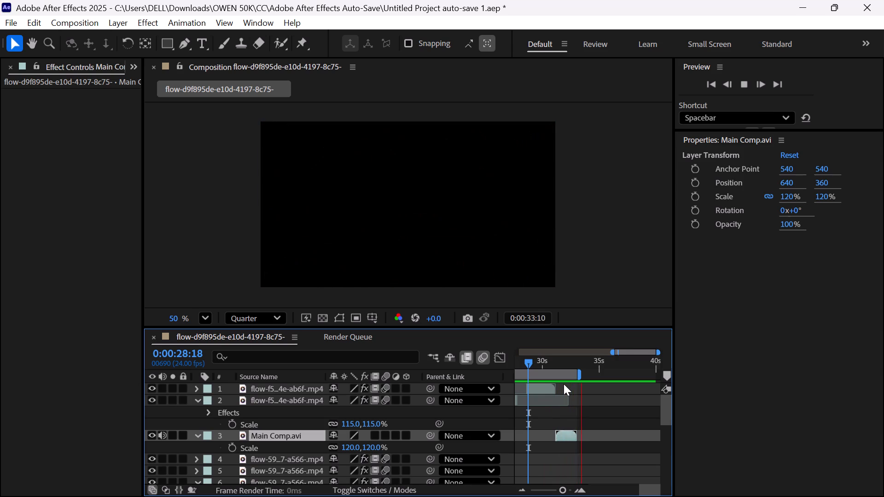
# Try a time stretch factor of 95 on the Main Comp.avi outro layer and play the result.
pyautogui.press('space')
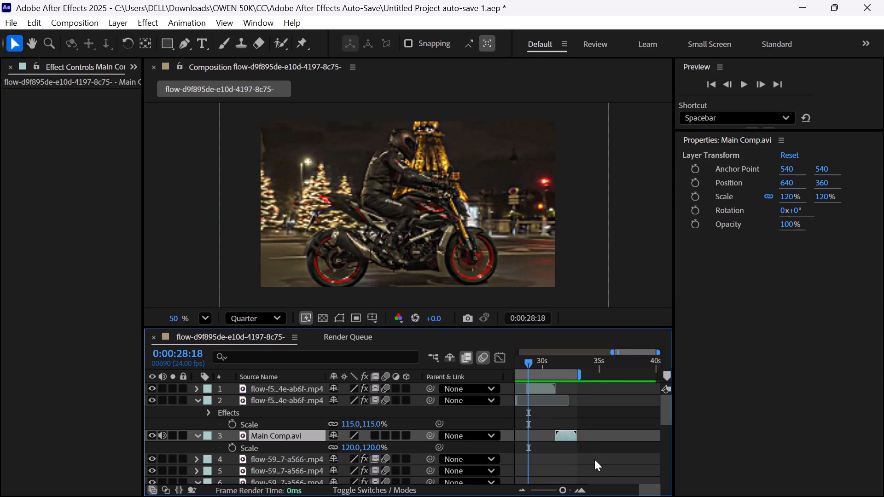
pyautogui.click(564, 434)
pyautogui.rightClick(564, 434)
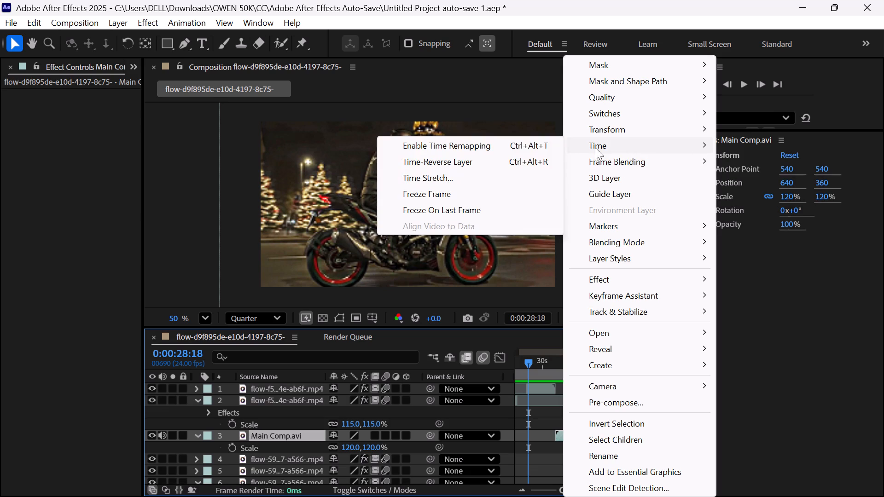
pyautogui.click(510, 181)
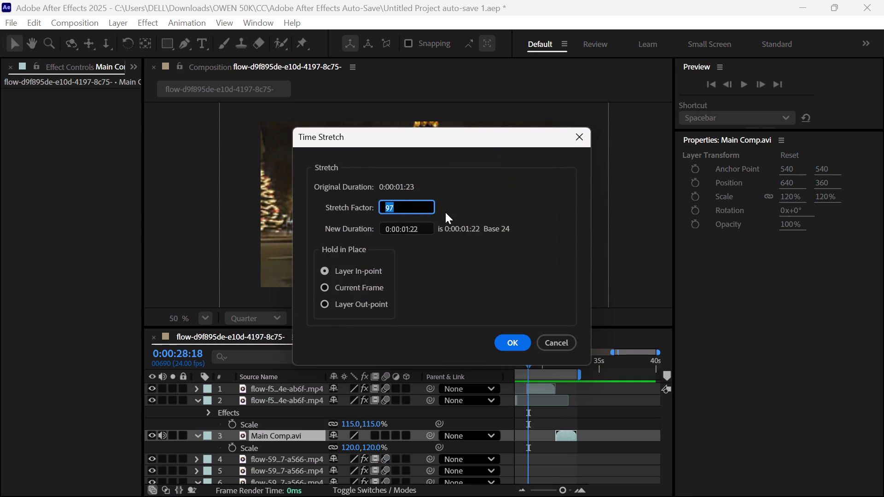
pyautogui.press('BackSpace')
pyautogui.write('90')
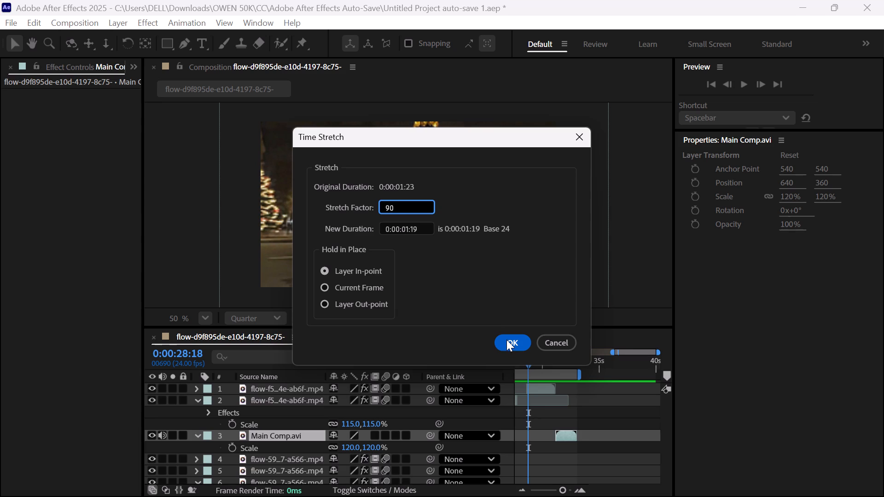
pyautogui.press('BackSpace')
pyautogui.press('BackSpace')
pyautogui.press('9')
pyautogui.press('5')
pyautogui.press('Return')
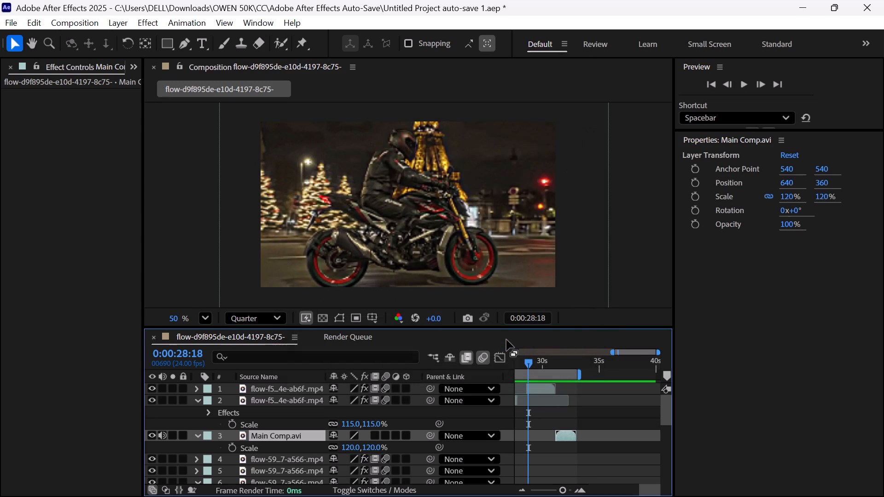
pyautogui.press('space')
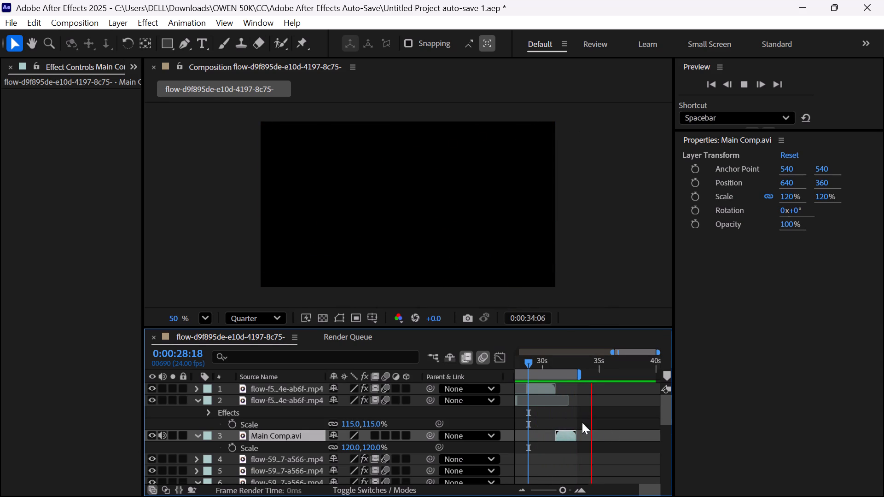
# Set the Main Comp.avi outro layer's time stretch factor to 90, holding the layer in-point, and preview the ending.
pyautogui.click(564, 433)
pyautogui.rightClick(564, 433)
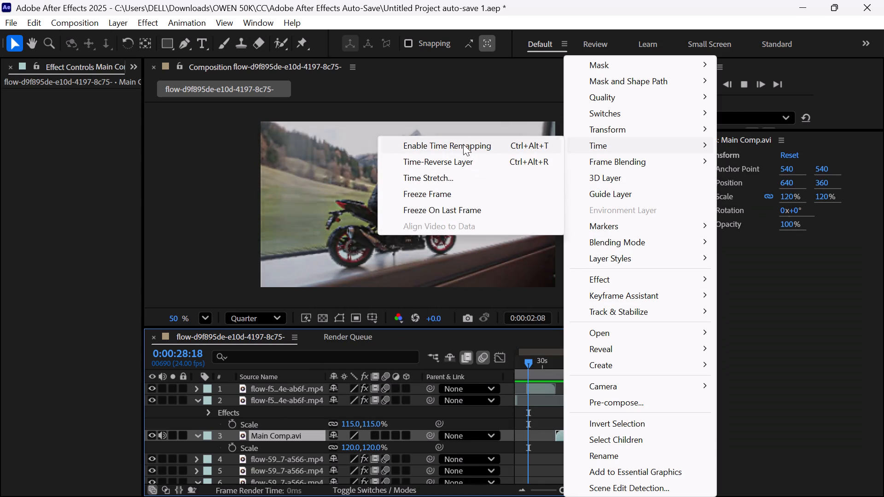
pyautogui.click(458, 180)
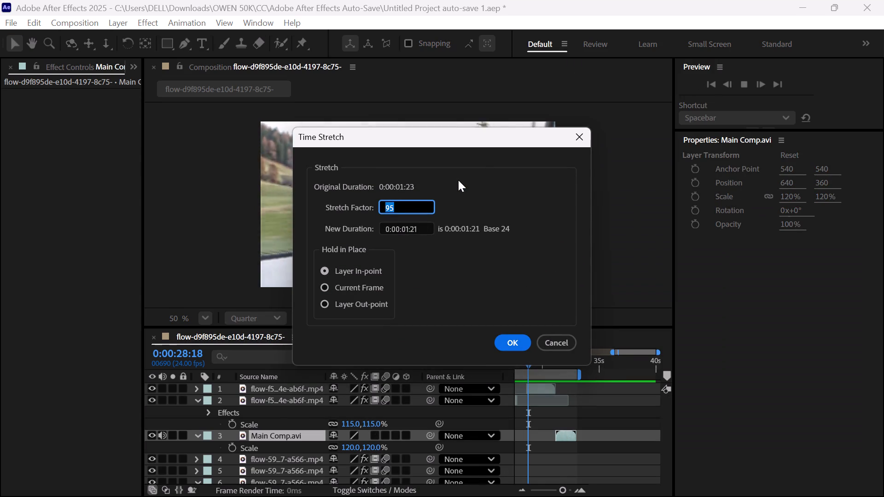
pyautogui.press('BackSpace')
pyautogui.write('90')
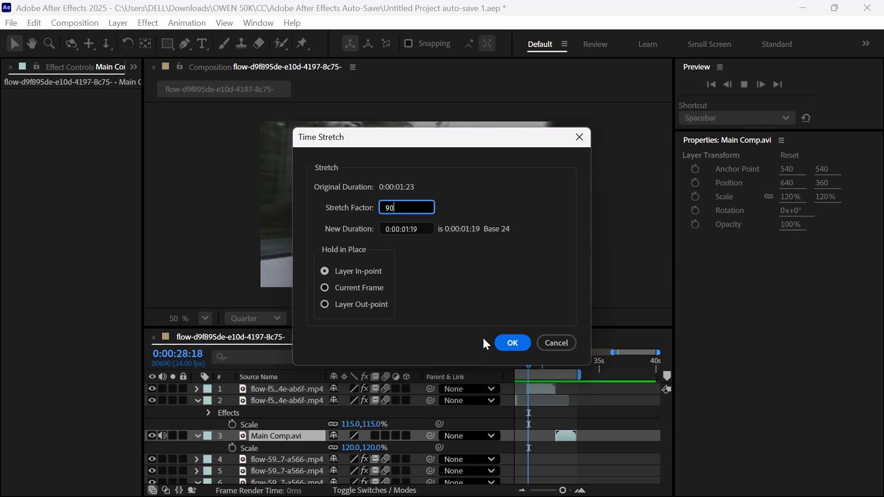
pyautogui.click(506, 339)
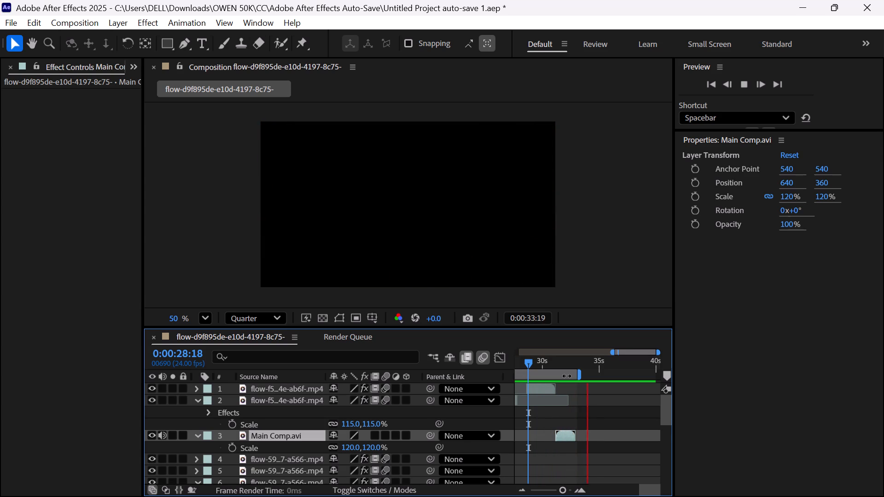
pyautogui.press('space')
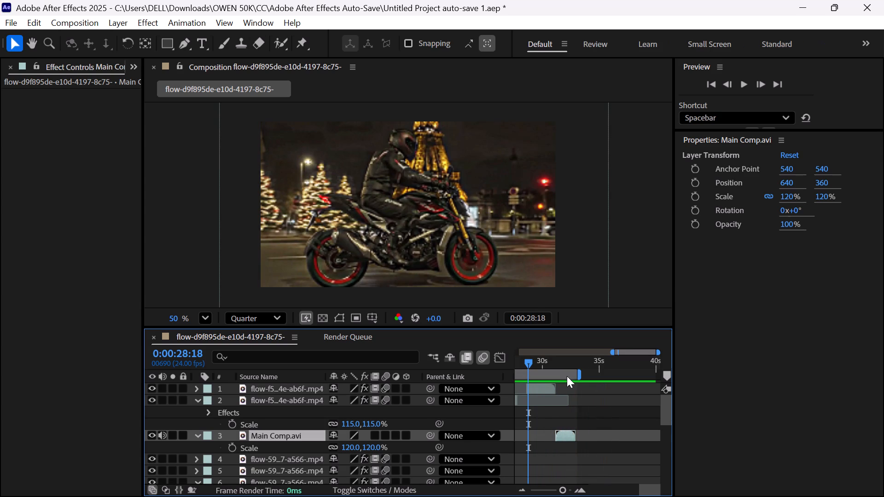
# Return to the start of the timeline and pre-compose all layers of the edit, moving all attributes into the new composition.
pyautogui.moveTo(528, 364); pyautogui.dragTo(365, 337)
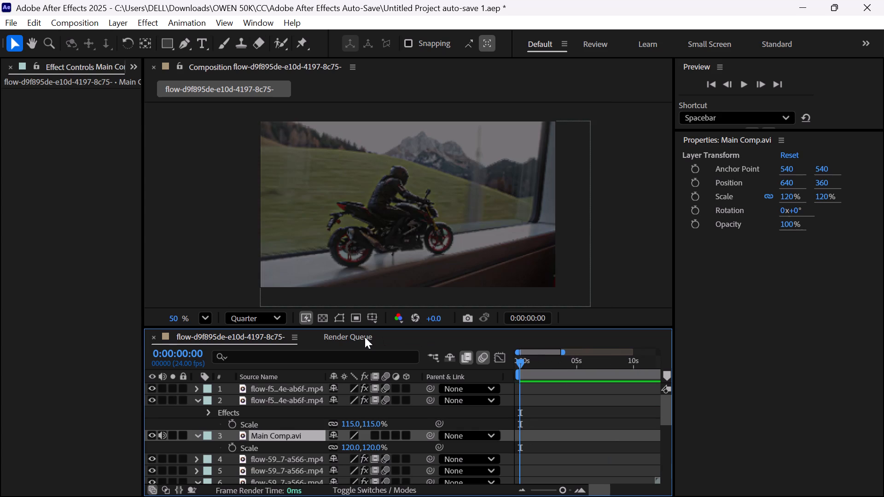
pyautogui.moveTo(365, 337); pyautogui.dragTo(366, 336)
pyautogui.scroll(-3, 235, 422)
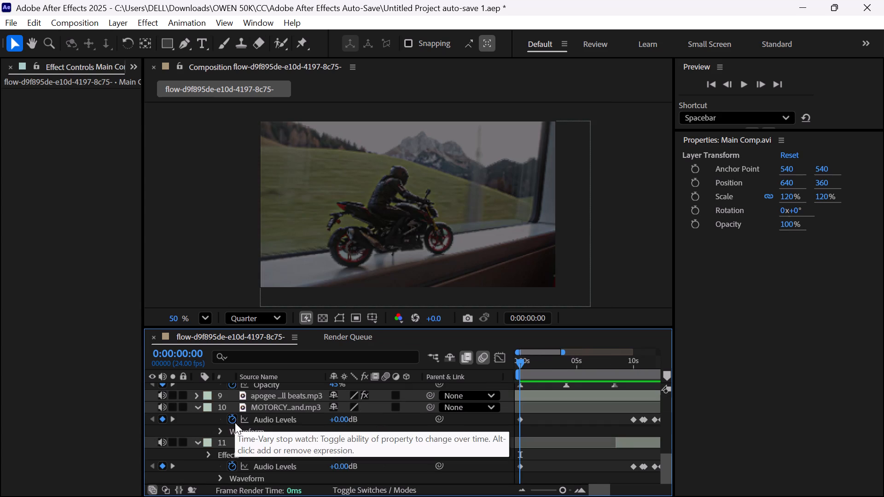
pyautogui.moveTo(189, 477); pyautogui.dragTo(220, 462)
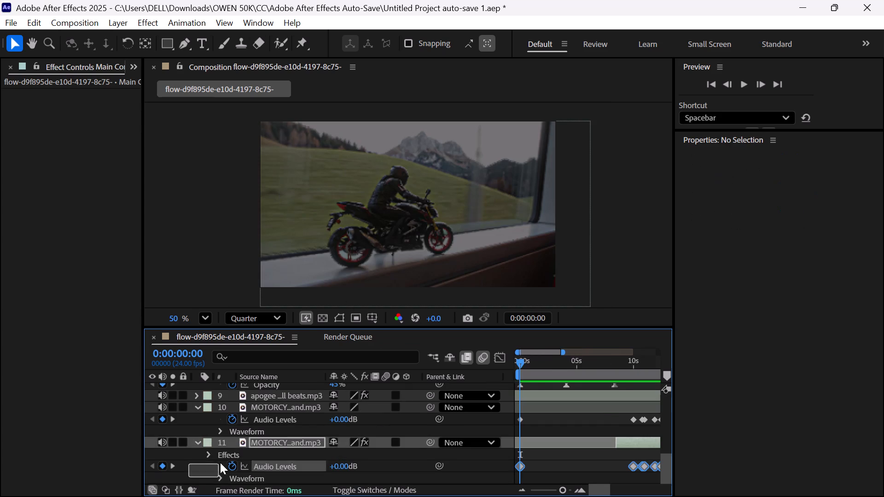
pyautogui.moveTo(220, 462); pyautogui.dragTo(417, 307)
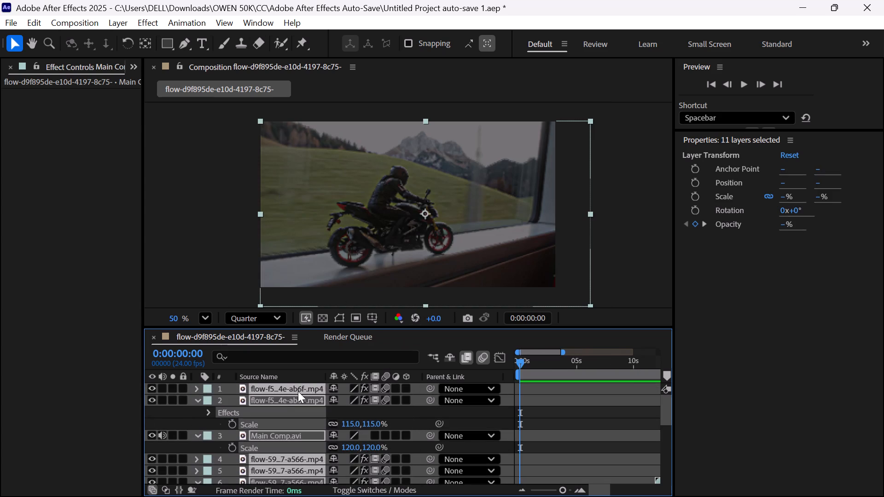
pyautogui.rightClick(282, 399)
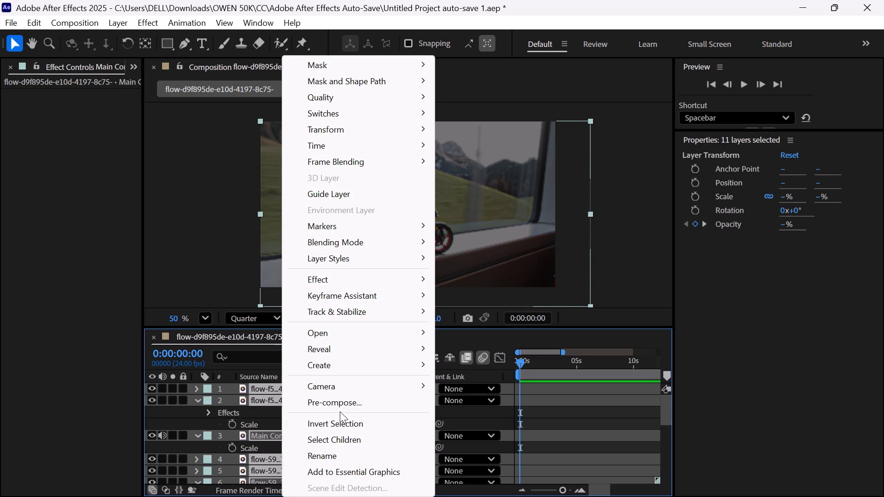
pyautogui.click(344, 398)
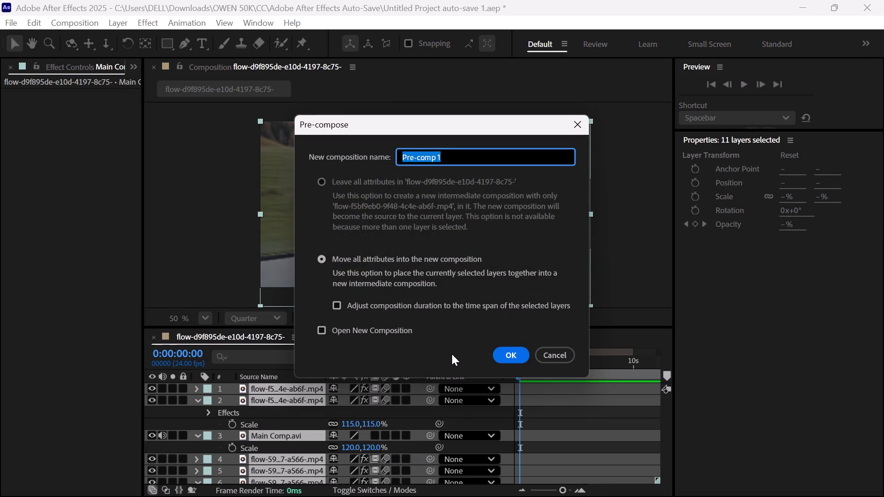
pyautogui.click(506, 355)
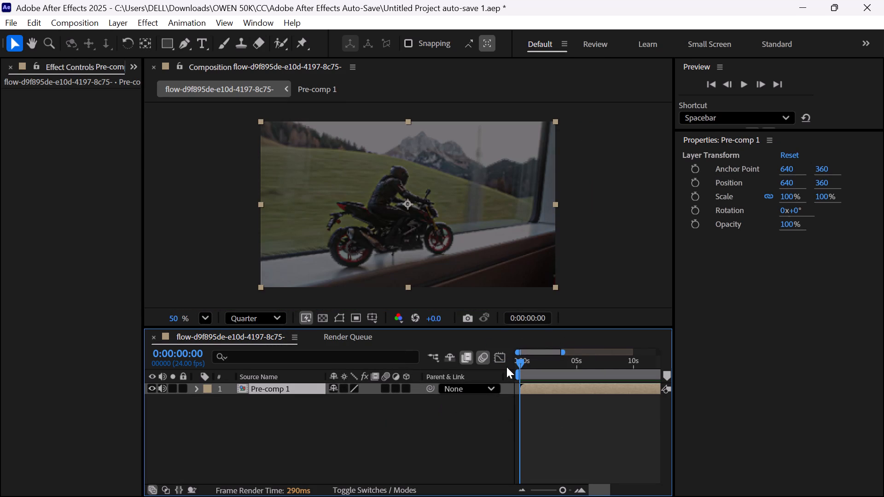
# Play the pre-composed edit from the start and set the preview resolution to Third.
pyautogui.press('space')
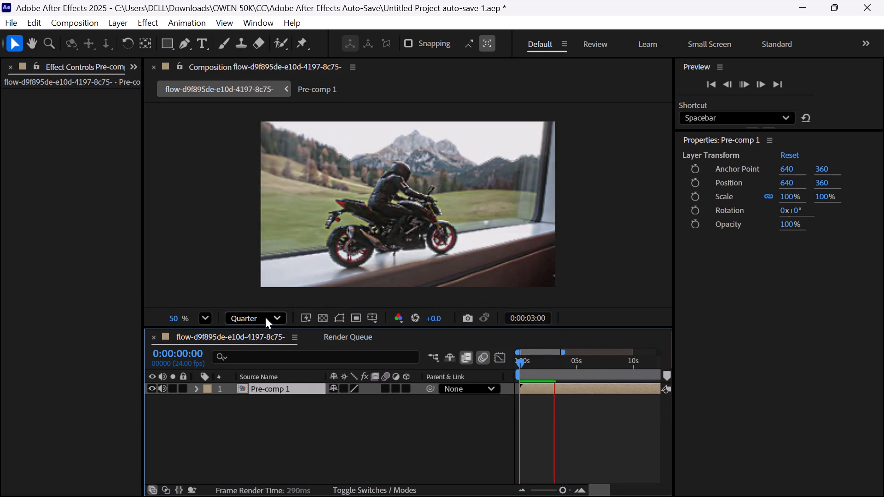
pyautogui.click(265, 316)
pyautogui.click(257, 339)
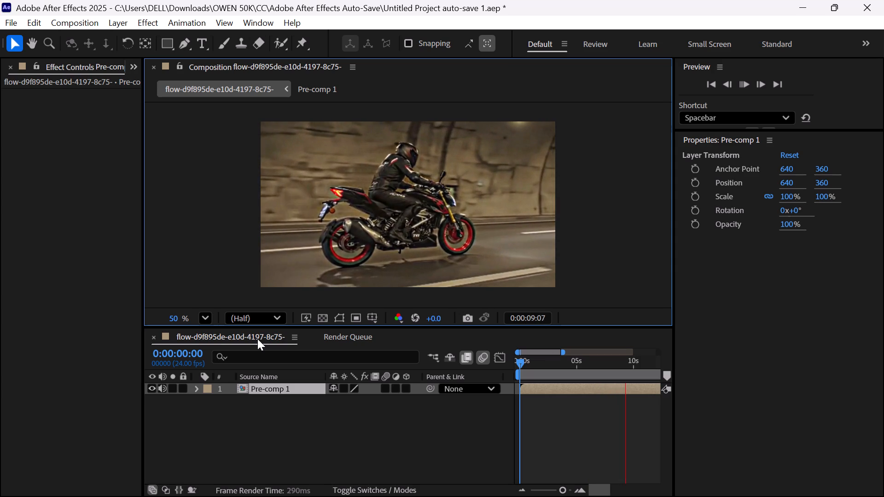
pyautogui.press('space')
pyautogui.click(258, 313)
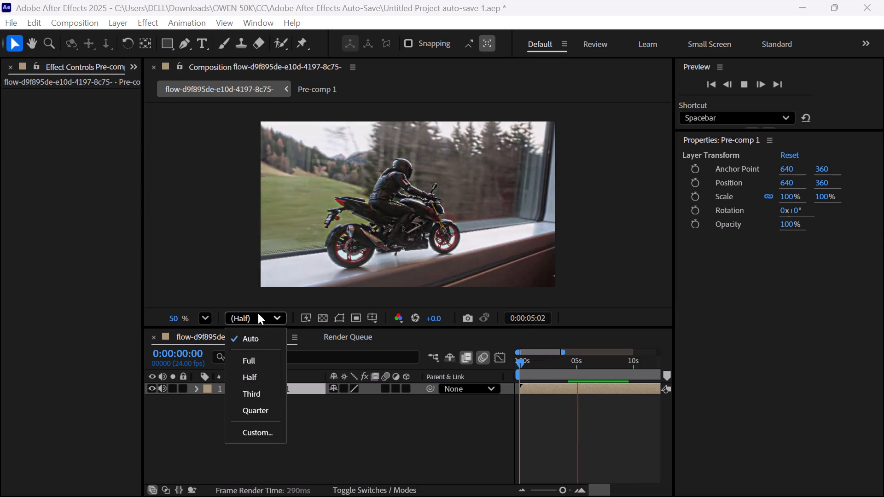
pyautogui.click(259, 391)
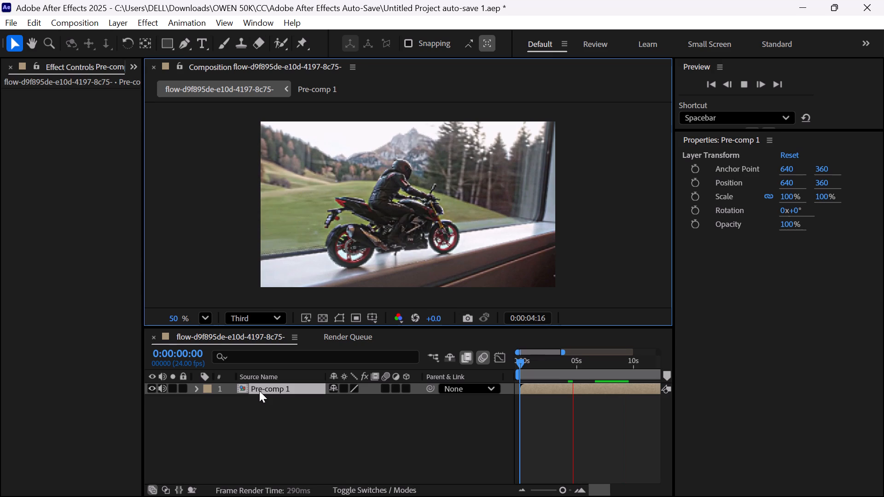
pyautogui.press('space')
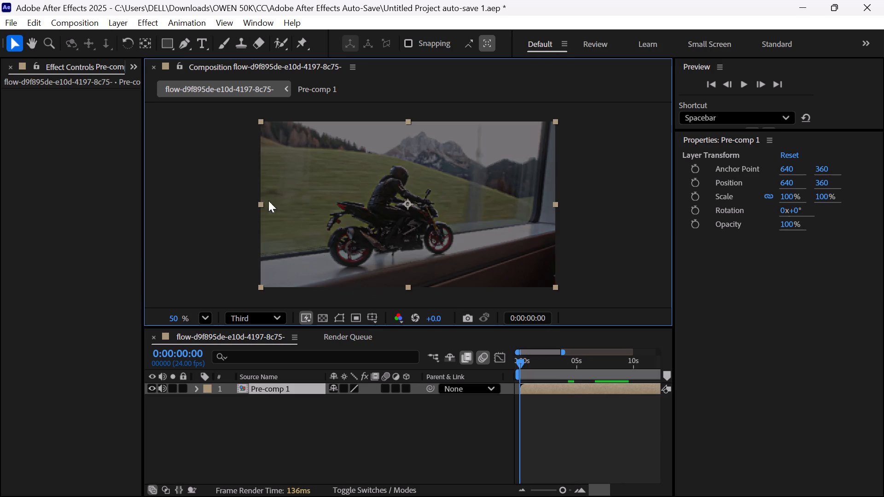
# Queue the motorcycle composition for rendering with the Pre-render command.
pyautogui.click(171, 23)
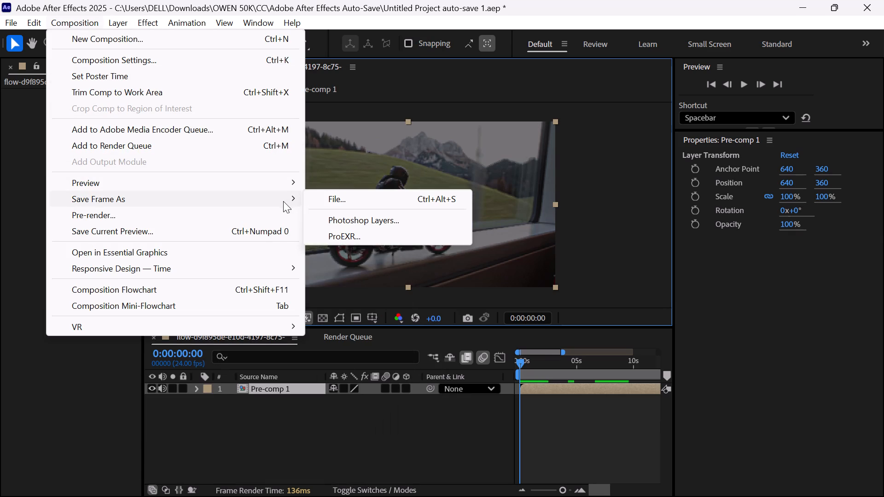
pyautogui.click(215, 217)
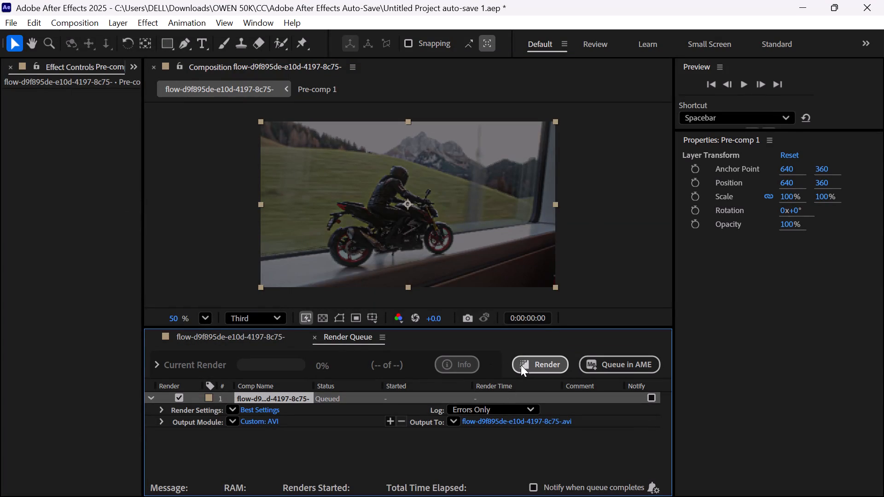
# Open the queued composition's render settings and review the quality, resolution, effects and proxy options, keeping Best quality and Full resolution.
pyautogui.doubleClick(262, 407)
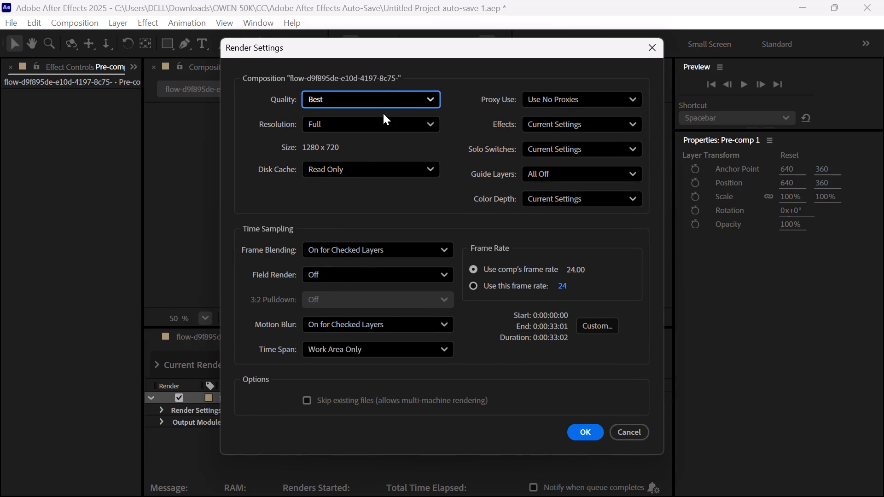
pyautogui.doubleClick(387, 131)
pyautogui.click(387, 131)
pyautogui.click(387, 131)
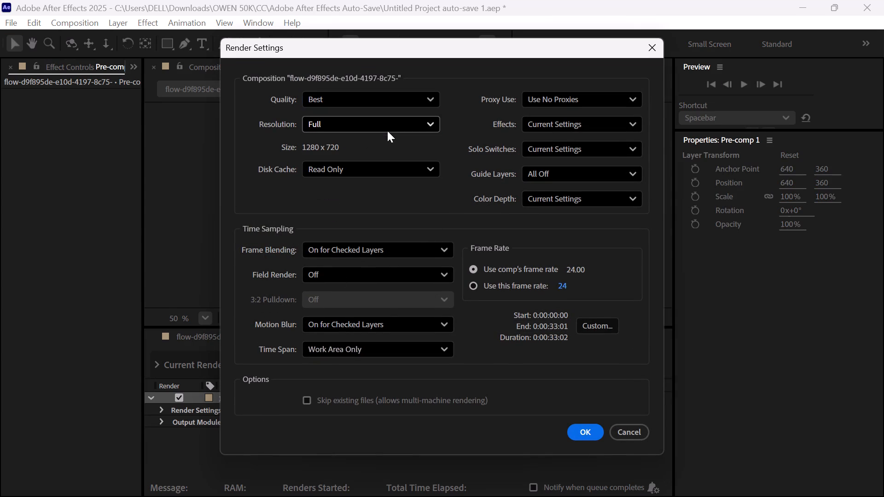
pyautogui.click(415, 99)
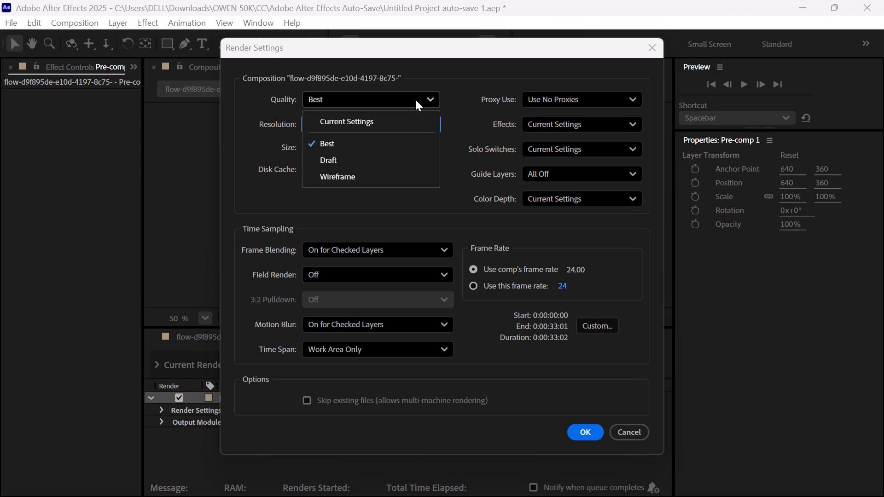
pyautogui.click(424, 95)
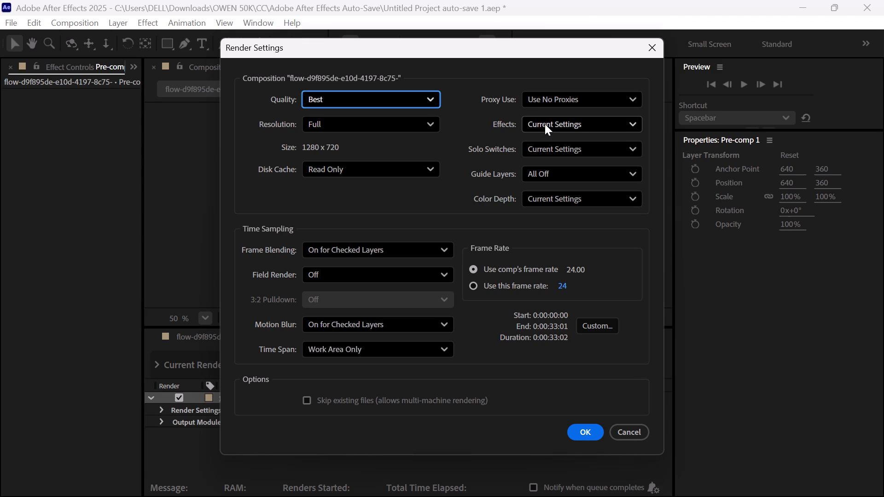
pyautogui.click(545, 124)
pyautogui.click(545, 124)
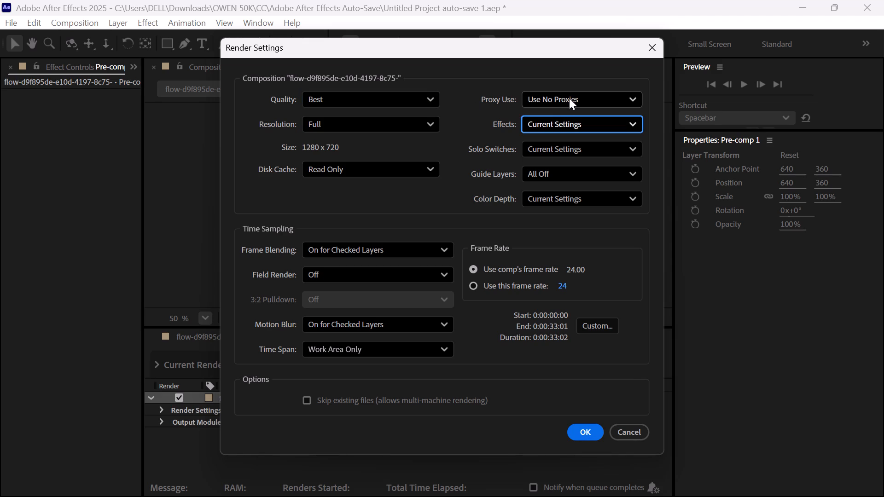
pyautogui.click(569, 98)
pyautogui.click(569, 98)
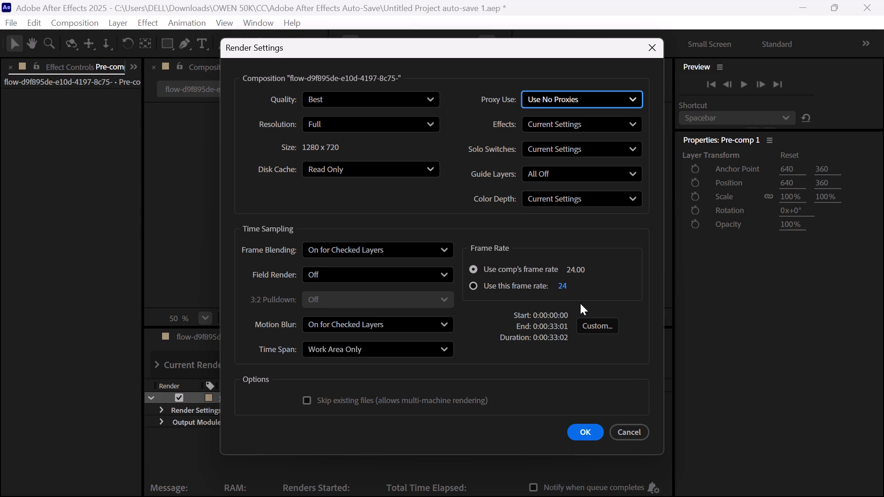
# Set a custom render time span starting at 0:00:00:00 and ending at 0:00:33:01.
pyautogui.click(595, 331)
pyautogui.hscroll(-3, 570, 333)
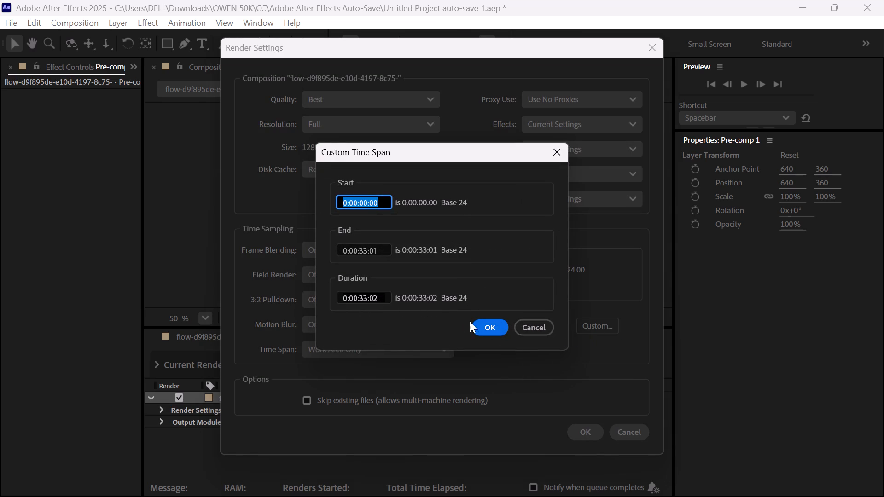
pyautogui.click(488, 323)
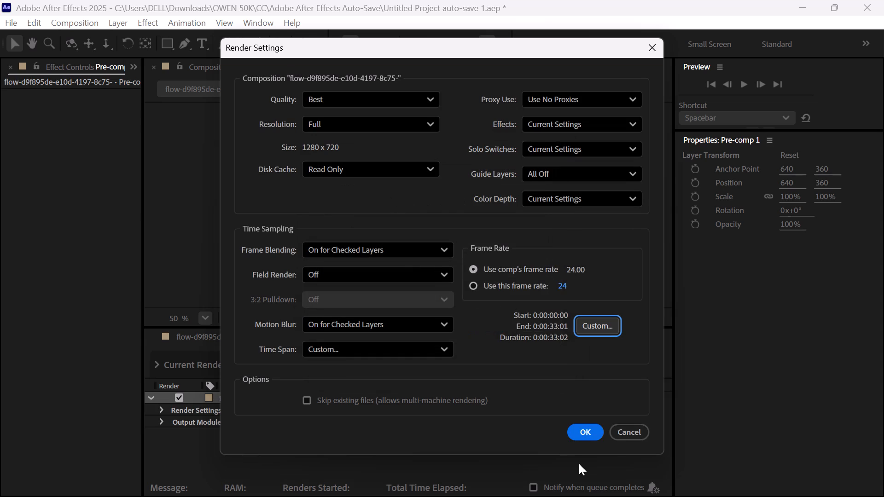
# Review the motion blur, time span, field render, frame blending and color depth options, and apply the render settings.
pyautogui.click(402, 330)
pyautogui.moveTo(402, 330); pyautogui.dragTo(406, 350)
pyautogui.click(406, 350)
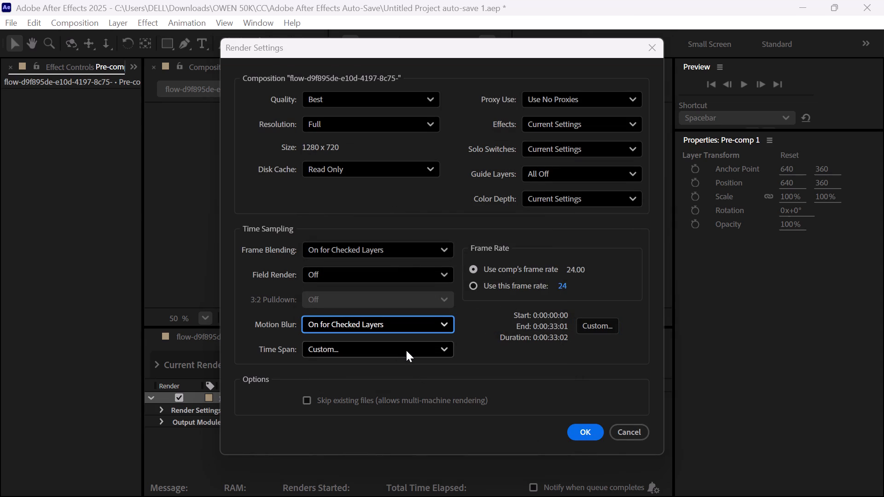
pyautogui.click(406, 350)
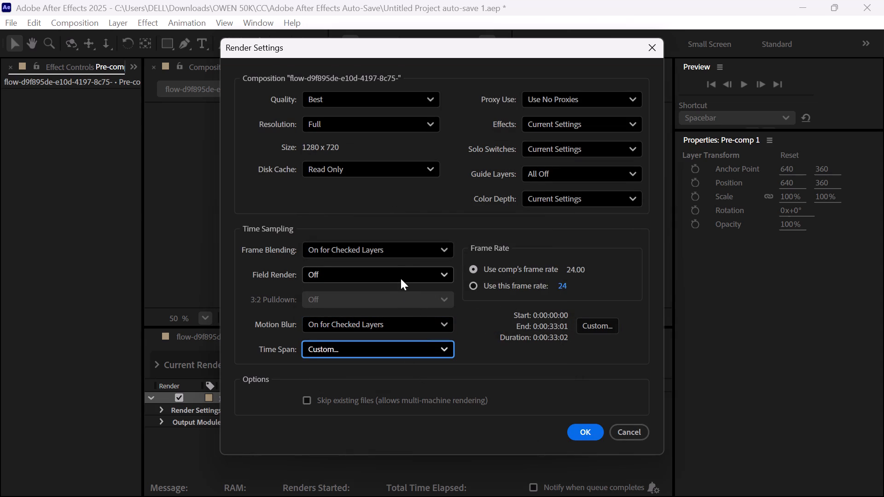
pyautogui.click(401, 278)
pyautogui.click(401, 278)
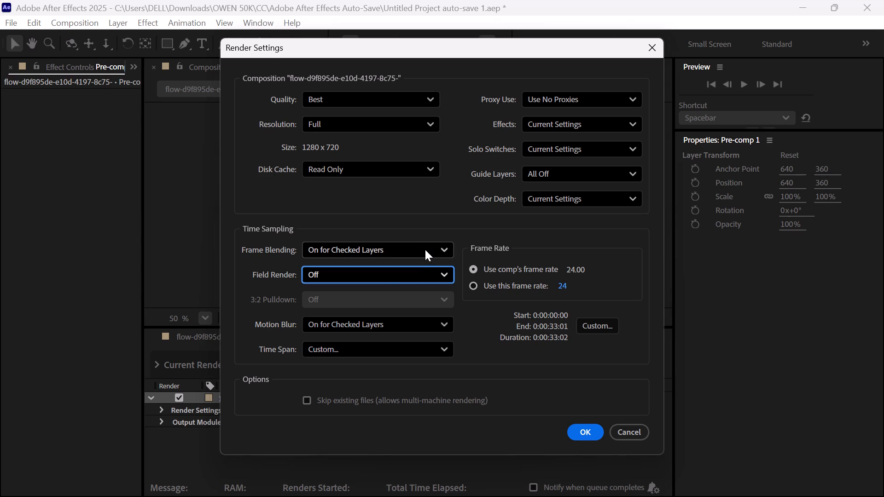
pyautogui.click(425, 251)
pyautogui.click(425, 251)
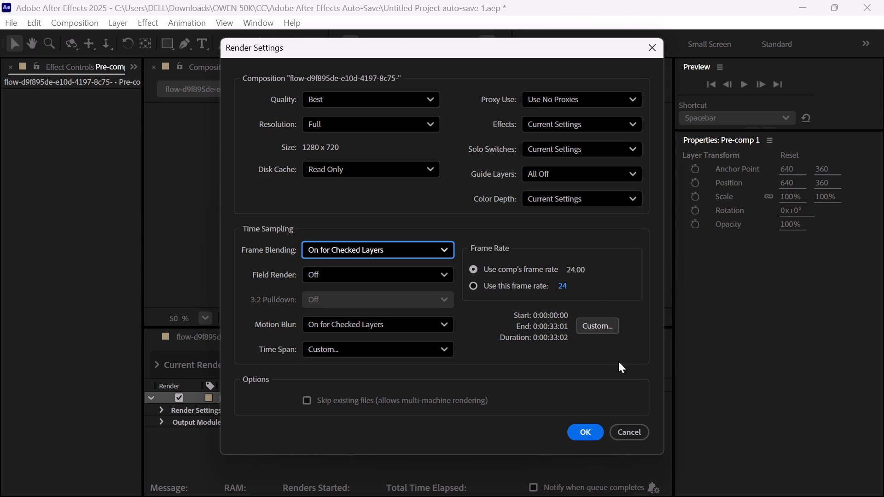
pyautogui.click(587, 203)
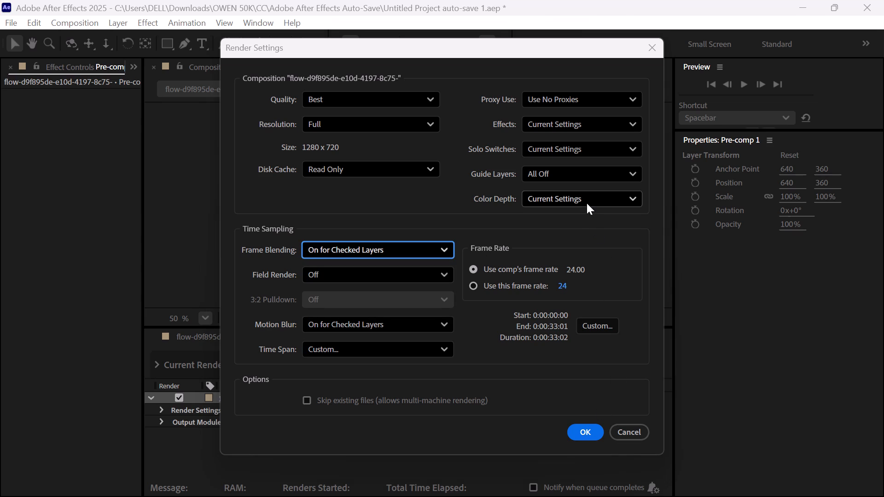
pyautogui.click(587, 203)
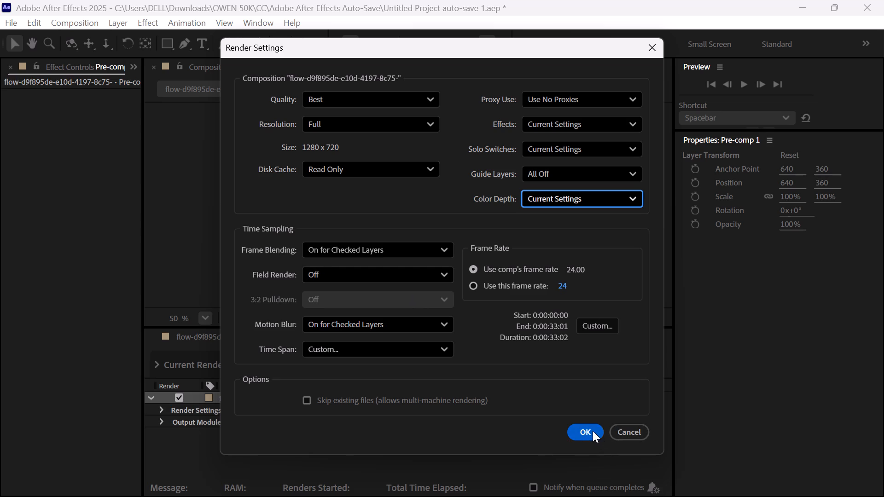
pyautogui.click(593, 431)
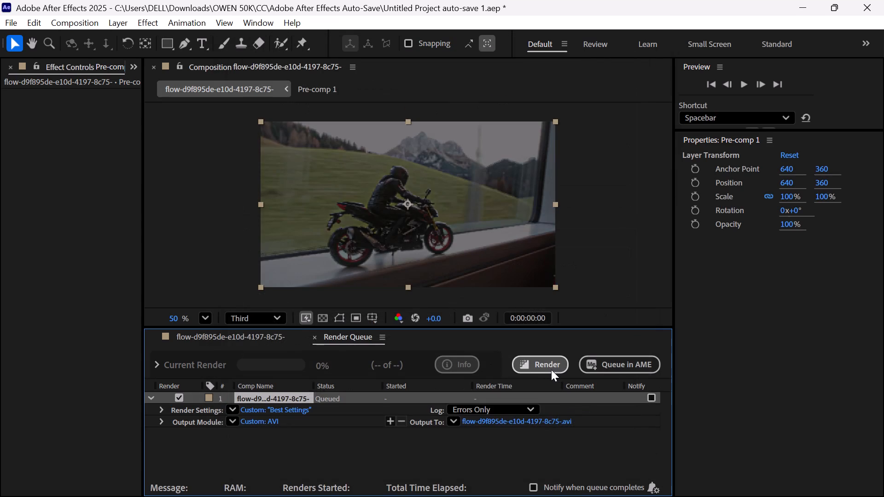
# Start rendering the queued motorcycle composition to its AVI file.
pyautogui.click(551, 370)
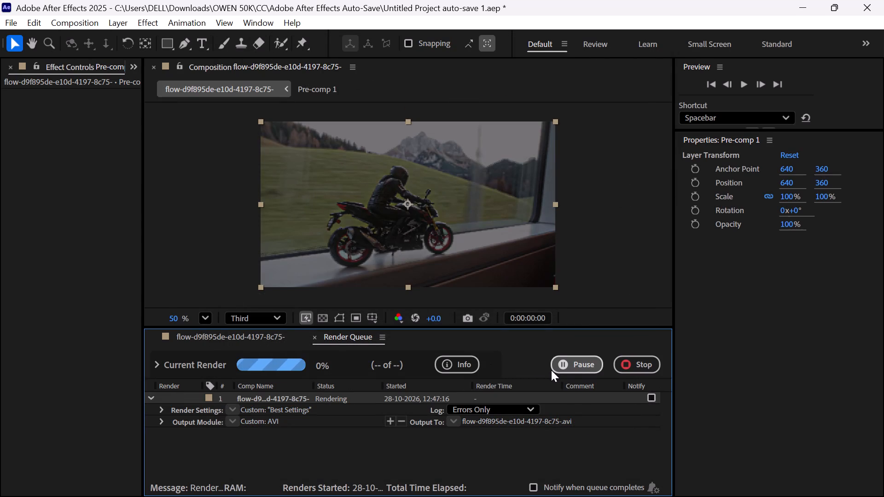
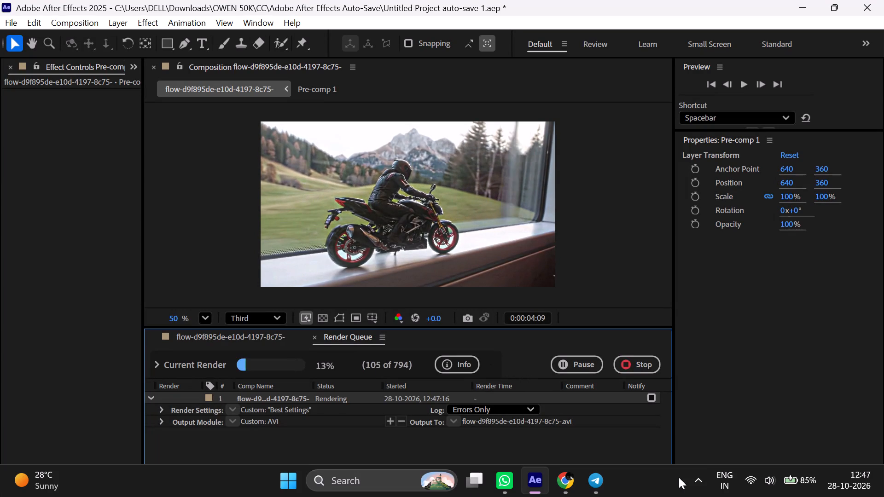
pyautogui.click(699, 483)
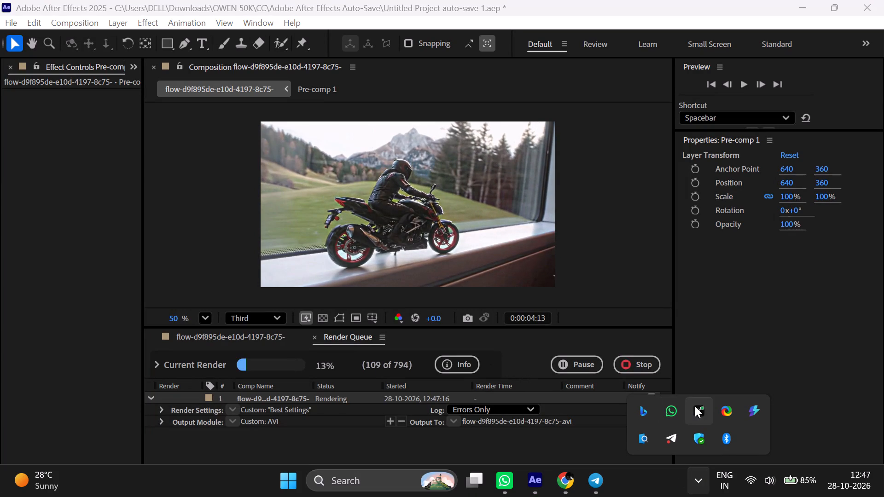
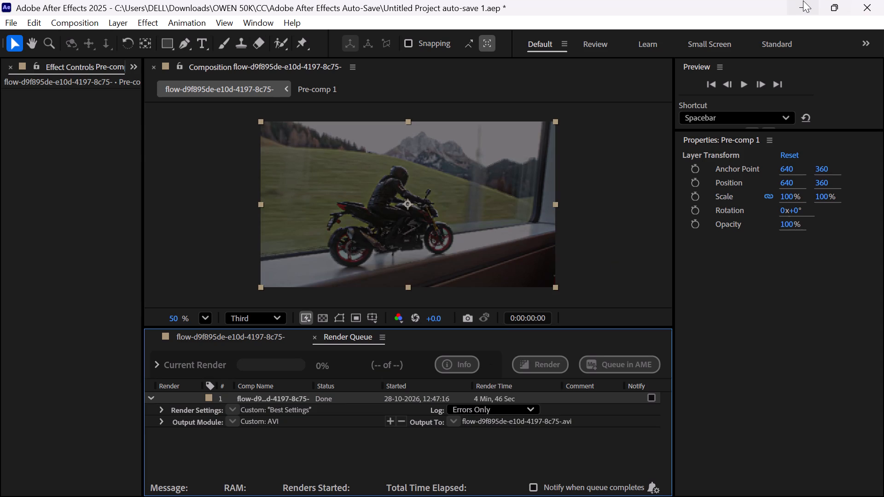
# Save the motorcycle project after the completed render.
pyautogui.click(580, 228)
pyautogui.hotkey('ctrl', 's')
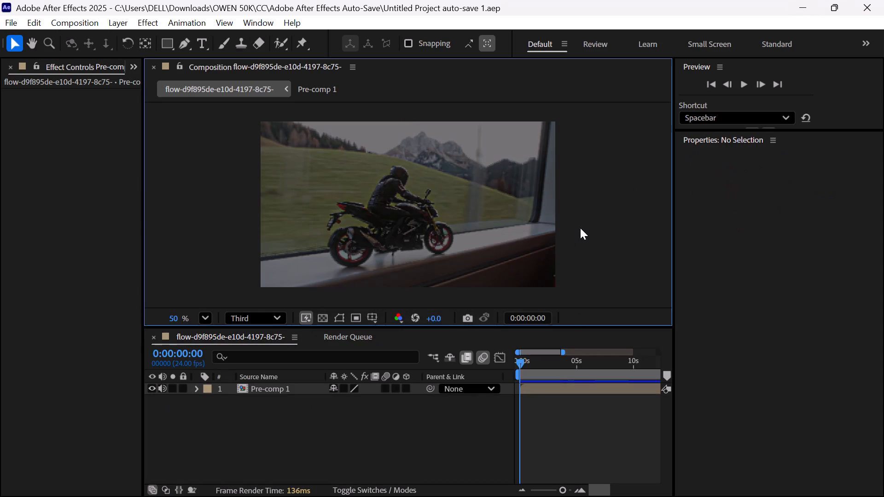
# Close the project and quit After Effects.
pyautogui.click(883, 1)
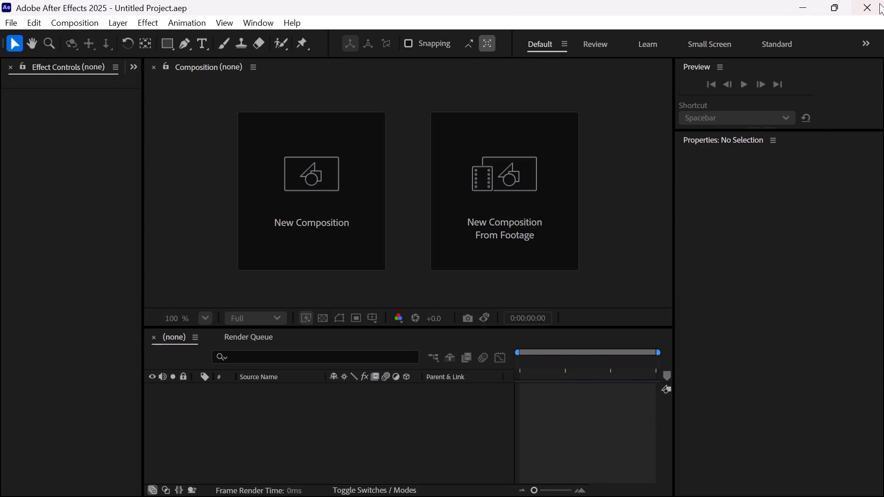
pyautogui.click(879, 3)
# Open the Downloads folder in a maximized File Explorer window and look through its files for the rendered AVI.
pyautogui.click(772, 211)
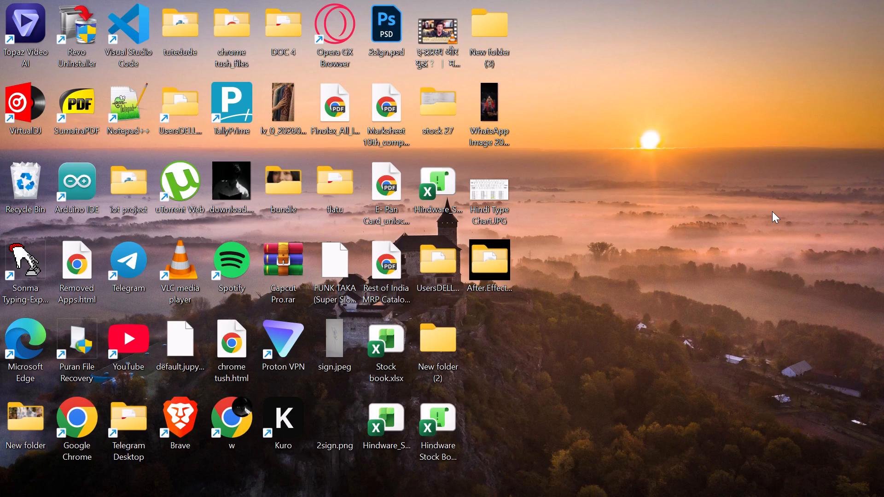
pyautogui.press('super+e')
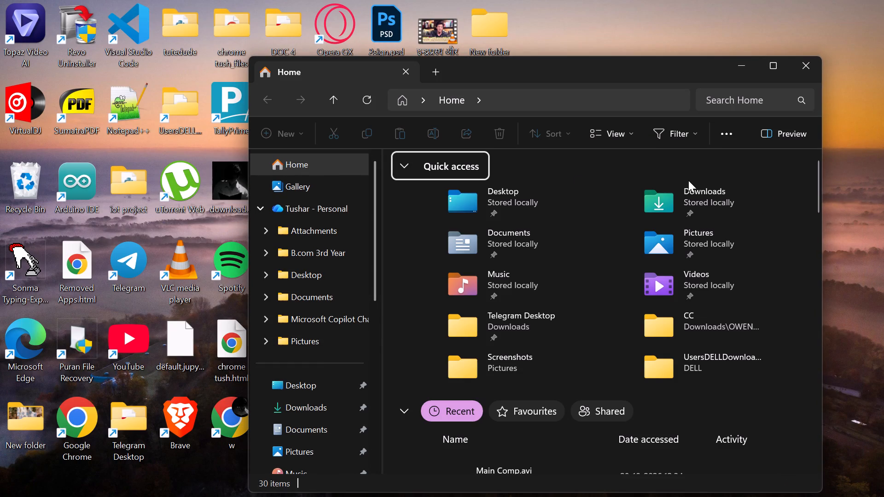
pyautogui.click(785, 64)
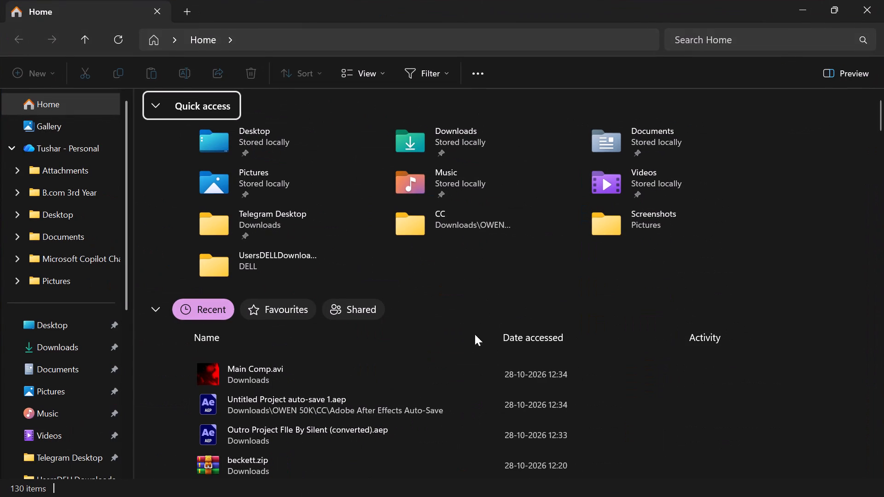
pyautogui.scroll(-1, 382, 338)
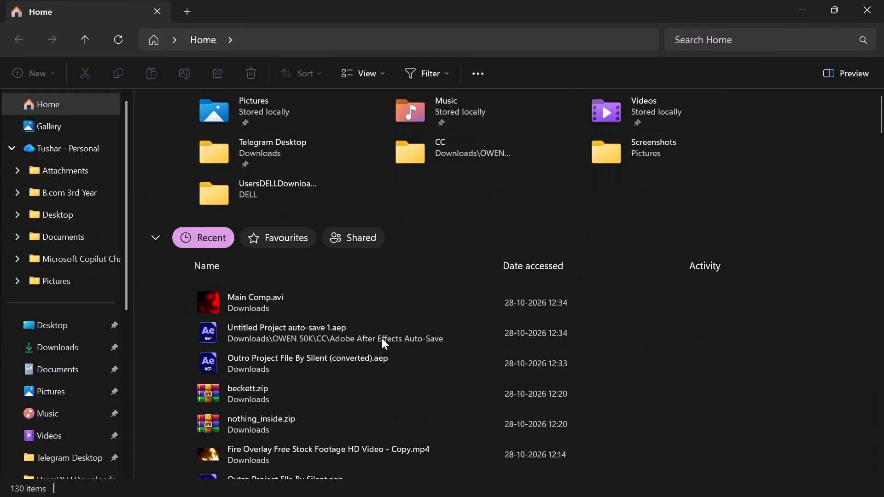
pyautogui.scroll(-1, 382, 338)
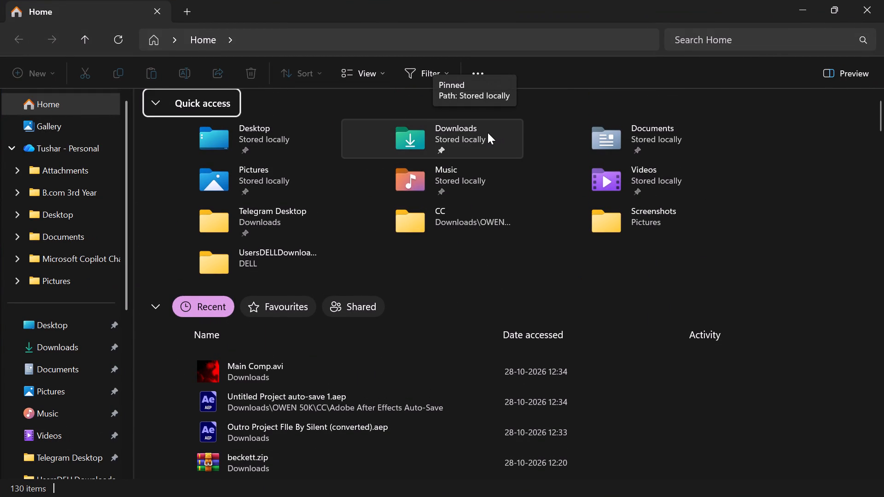
pyautogui.doubleClick(443, 136)
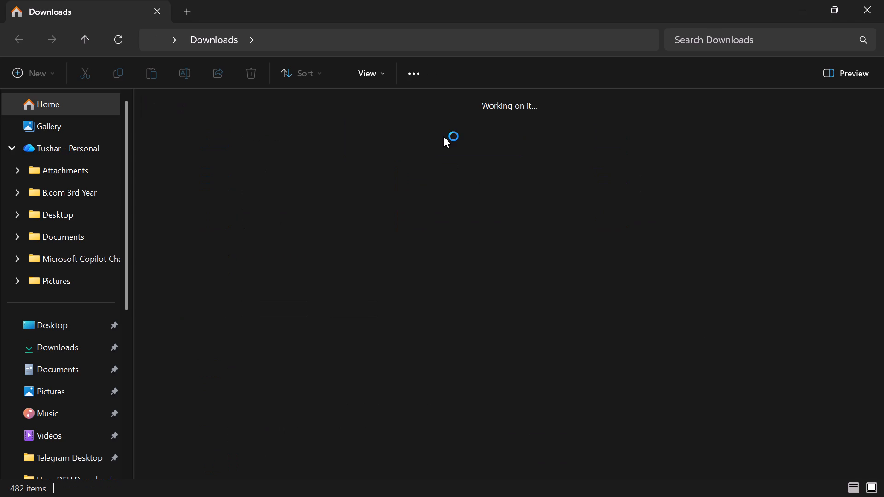
pyautogui.scroll(-5, 296, 213)
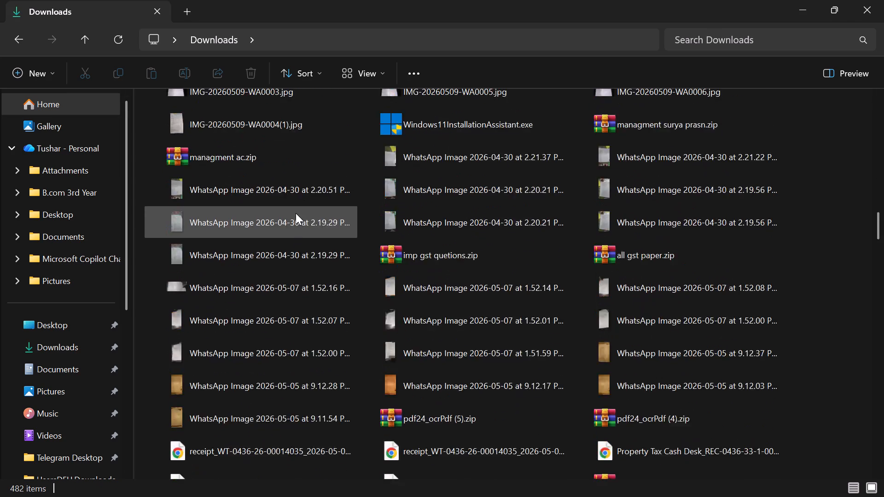
pyautogui.scroll(-16, 296, 213)
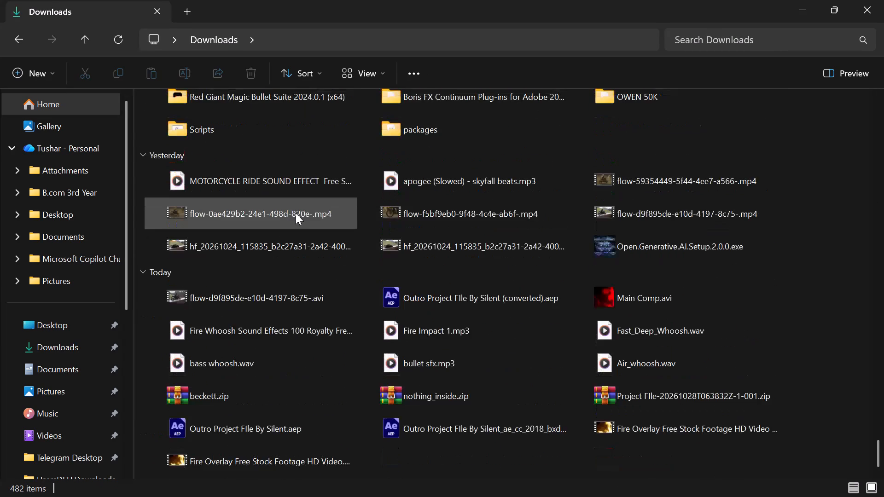
pyautogui.scroll(1, 269, 248)
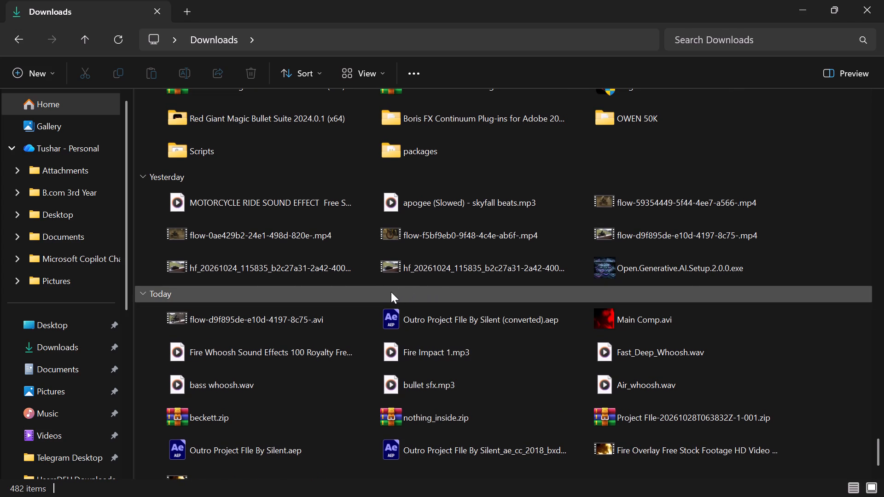
pyautogui.scroll(11, 391, 292)
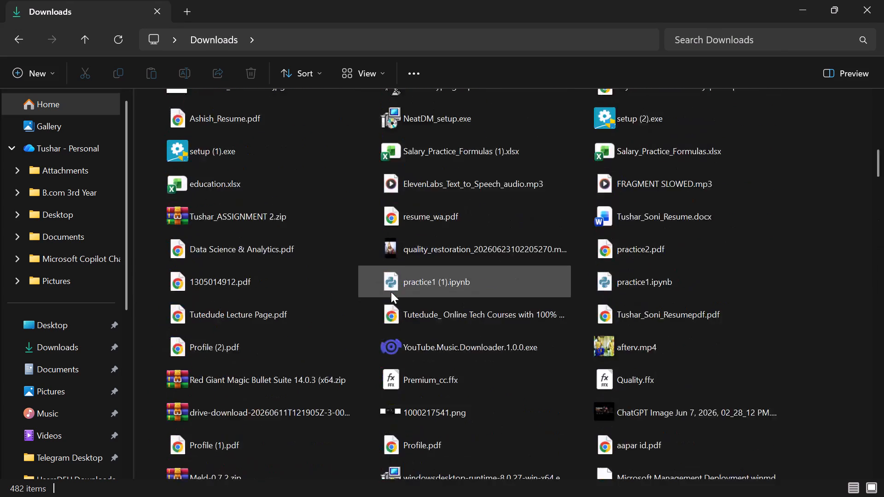
pyautogui.scroll(11, 190, 203)
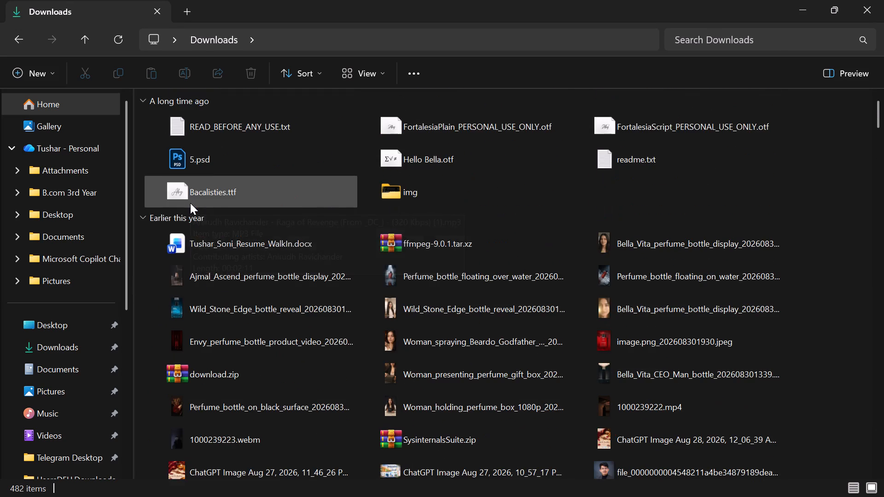
pyautogui.scroll(-16, 190, 203)
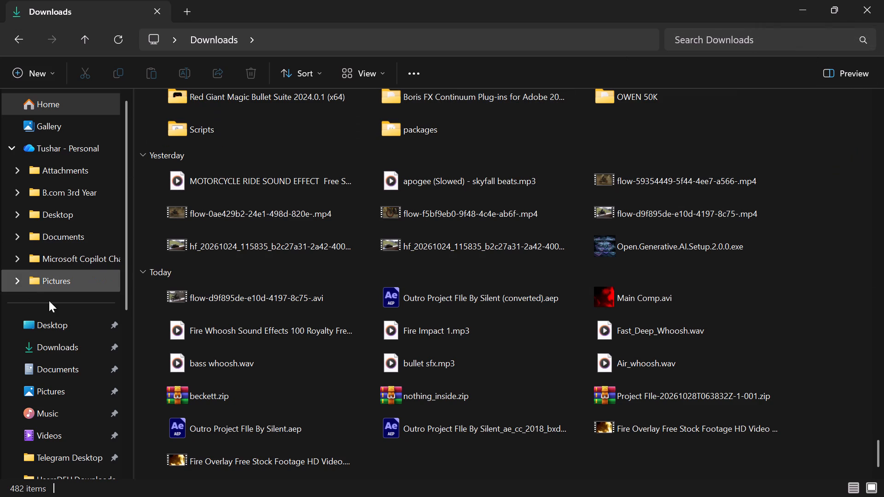
pyautogui.scroll(-6, 86, 347)
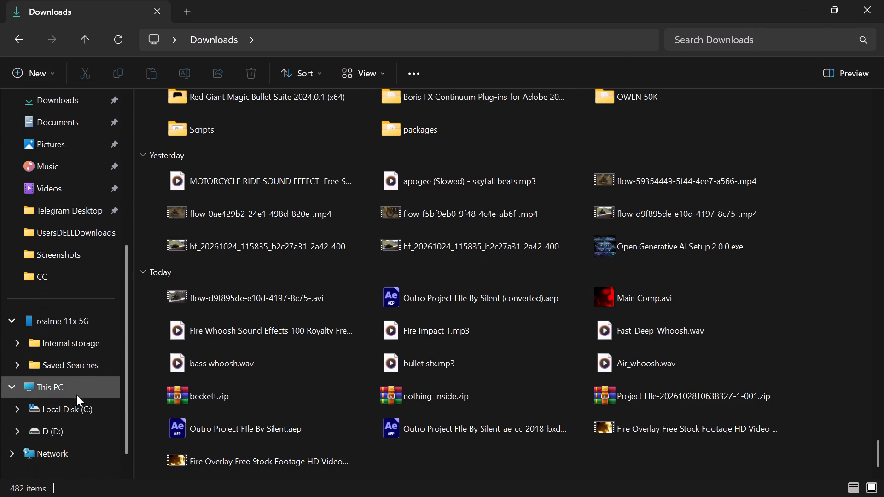
# Search the whole of This PC for "avi" and look through the matching files and search options.
pyautogui.click(74, 389)
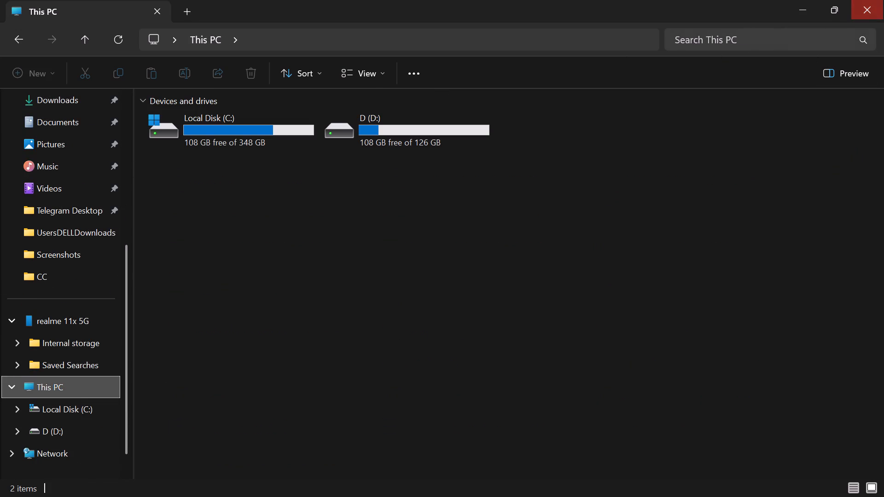
pyautogui.click(828, 43)
pyautogui.write('avi')
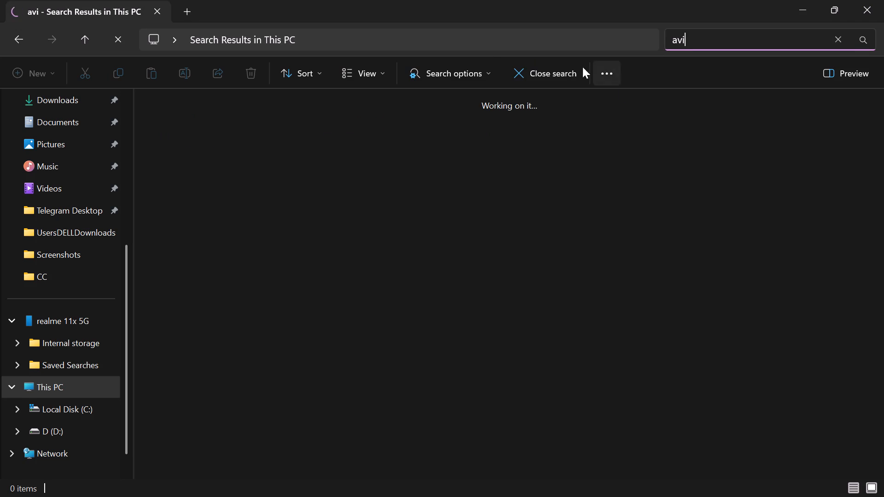
pyautogui.click(467, 75)
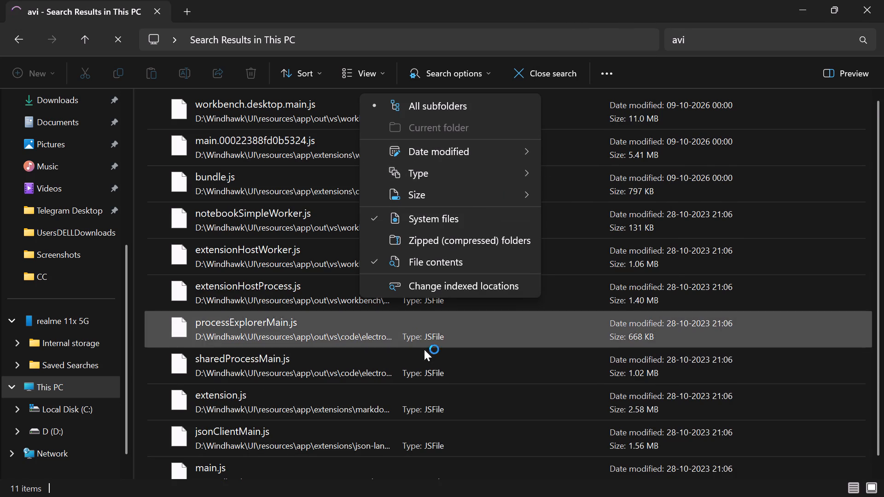
pyautogui.scroll(-6, 424, 349)
pyautogui.scroll(-5, 304, 362)
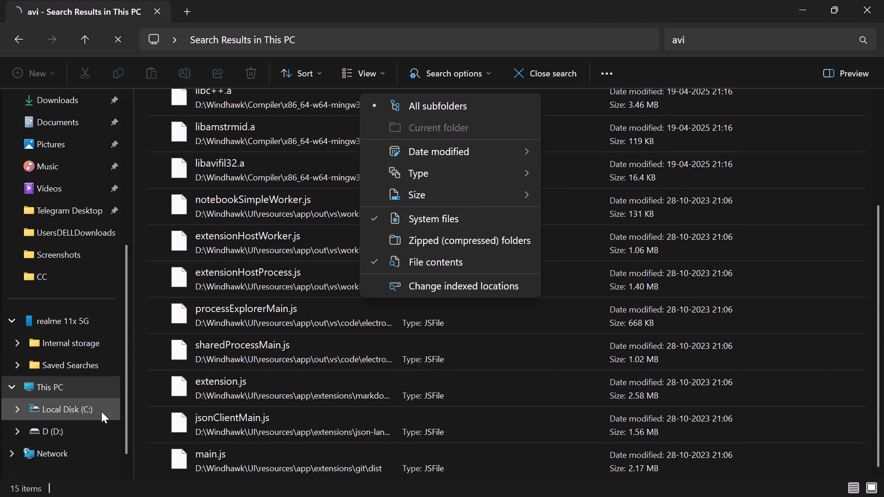
pyautogui.scroll(-1, 101, 411)
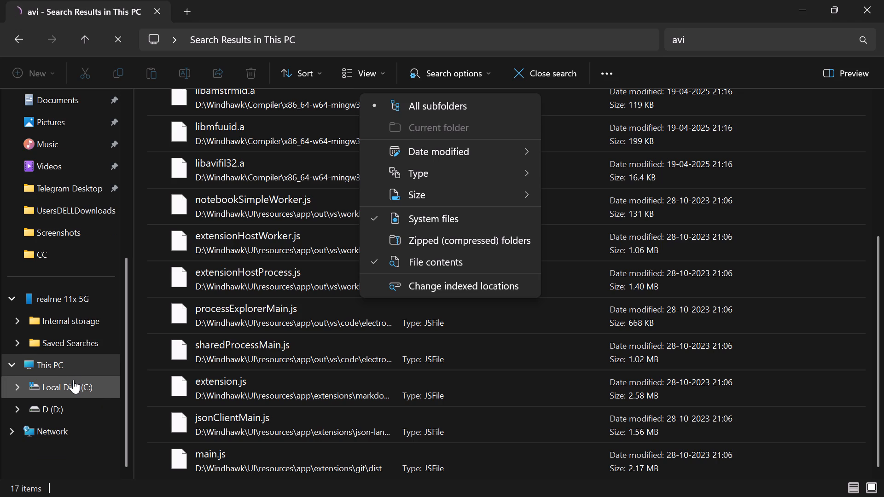
pyautogui.hscroll(1, 71, 324)
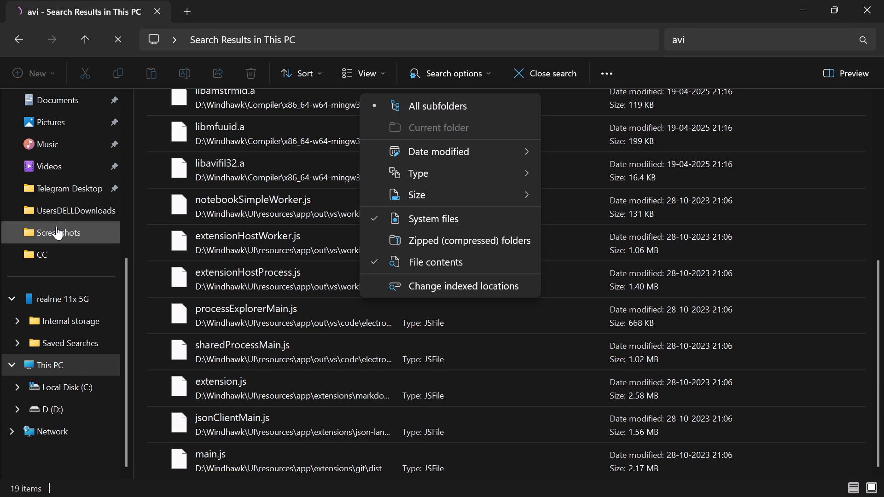
# Look for the rendered video in the Pictures and Desktop folders, including the After.Effects.2025 folder on the desktop.
pyautogui.click(65, 115)
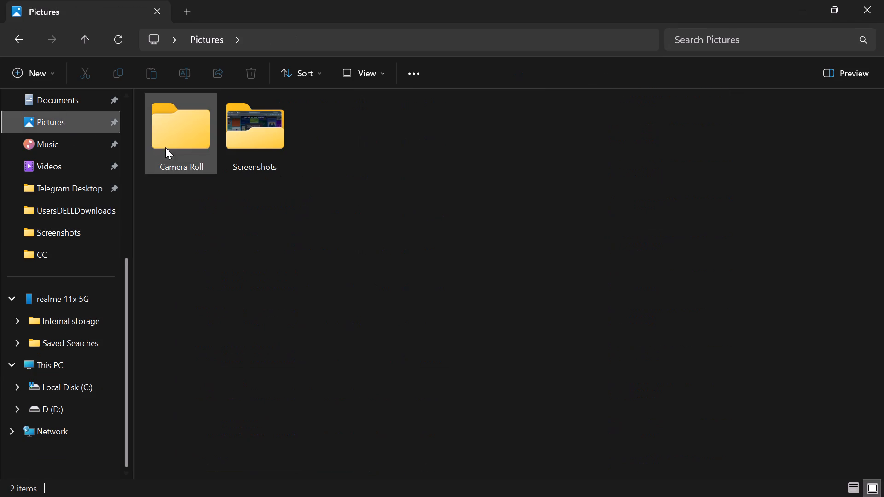
pyautogui.scroll(1, 64, 149)
pyautogui.click(81, 137)
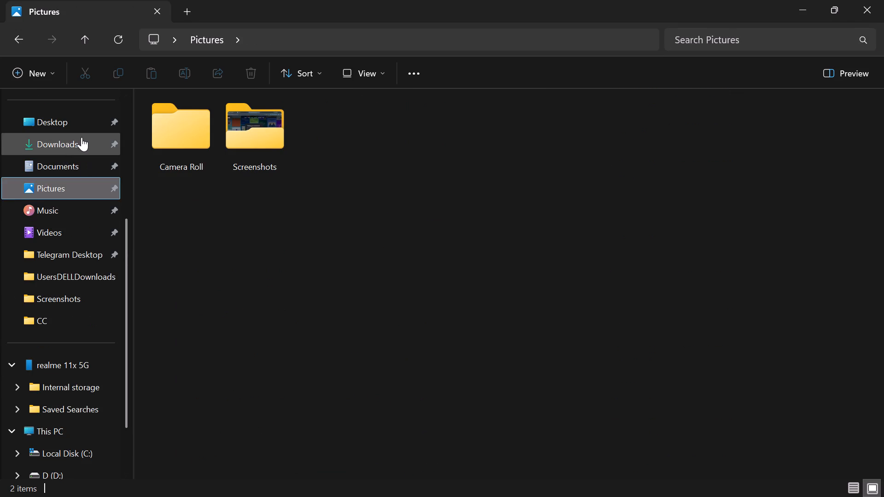
pyautogui.click(72, 125)
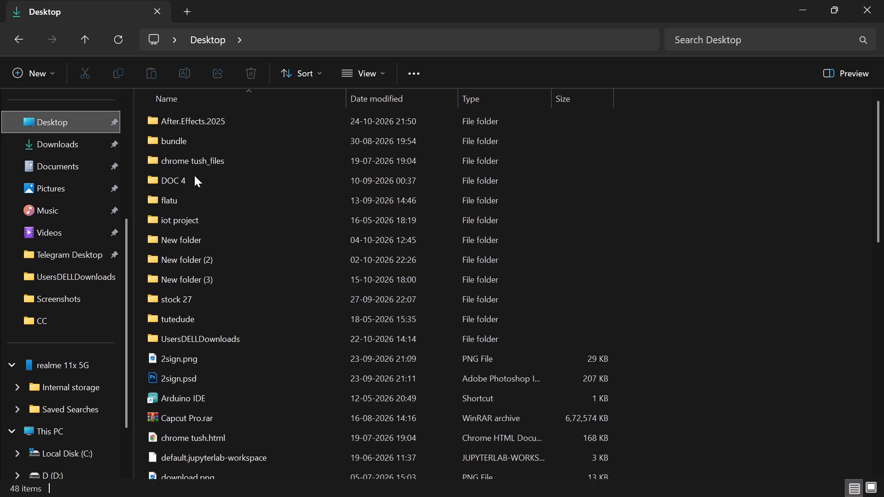
pyautogui.scroll(12, 257, 208)
pyautogui.scroll(-4, 257, 208)
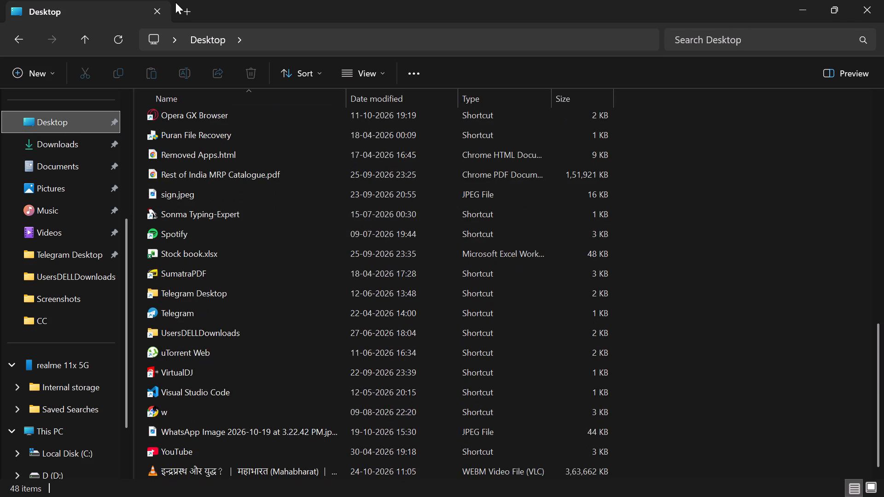
pyautogui.scroll(-4, 225, 273)
pyautogui.scroll(8, 225, 273)
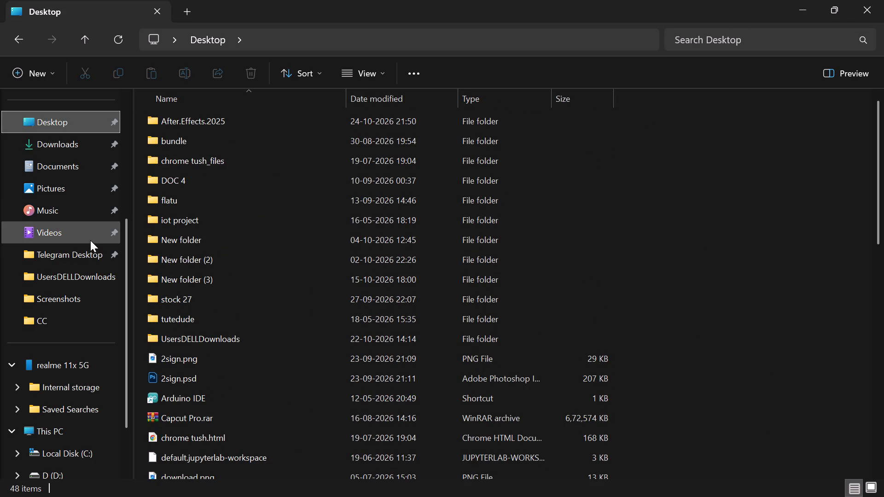
pyautogui.click(81, 130)
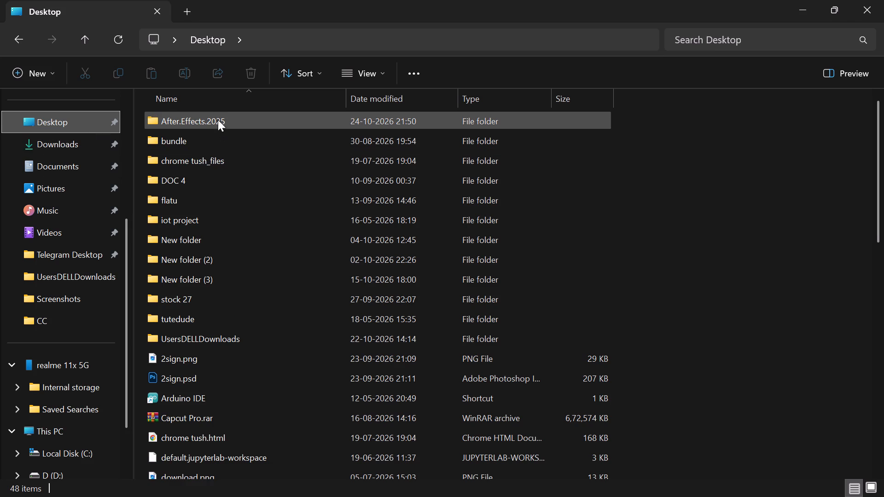
pyautogui.doubleClick(226, 121)
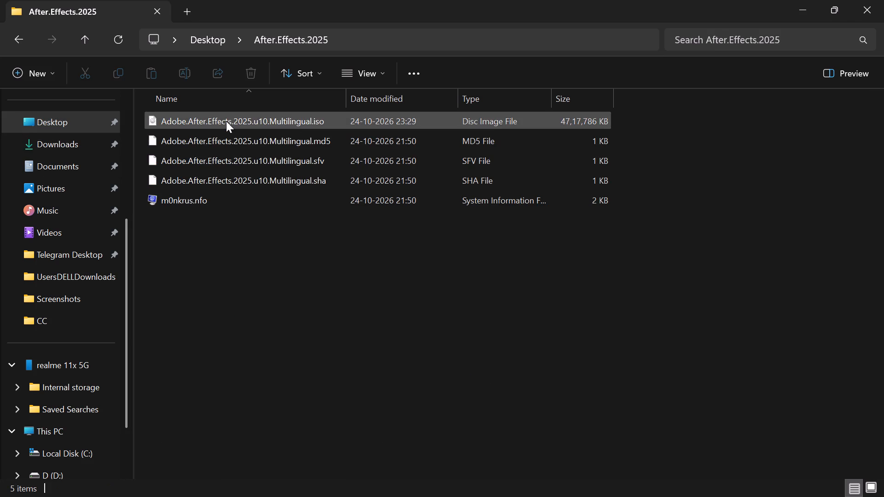
pyautogui.click(21, 32)
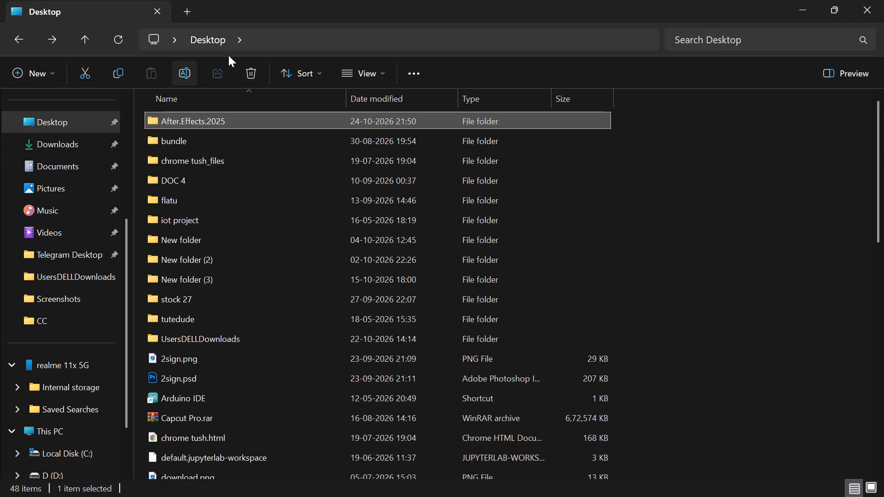
# Play flow-d9f895de-e10d-4197-8c75-.avi from the Downloads folder, using Media Player just once.
pyautogui.click(81, 139)
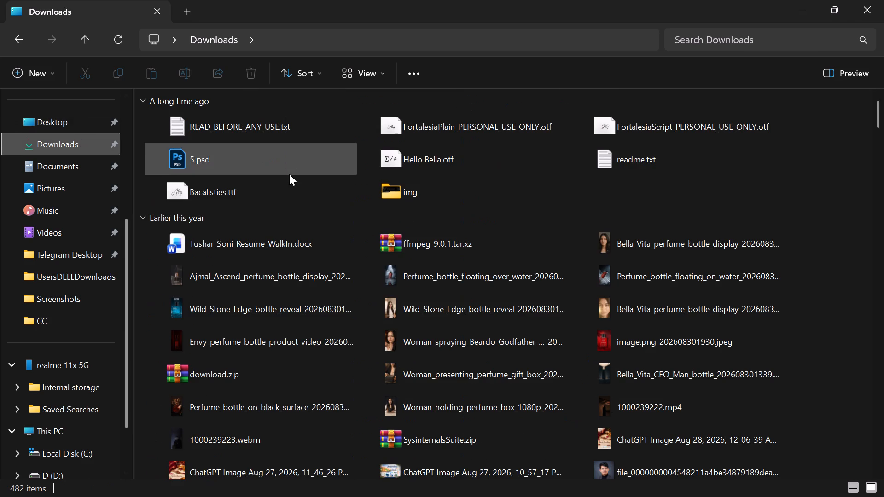
pyautogui.scroll(-11, 323, 195)
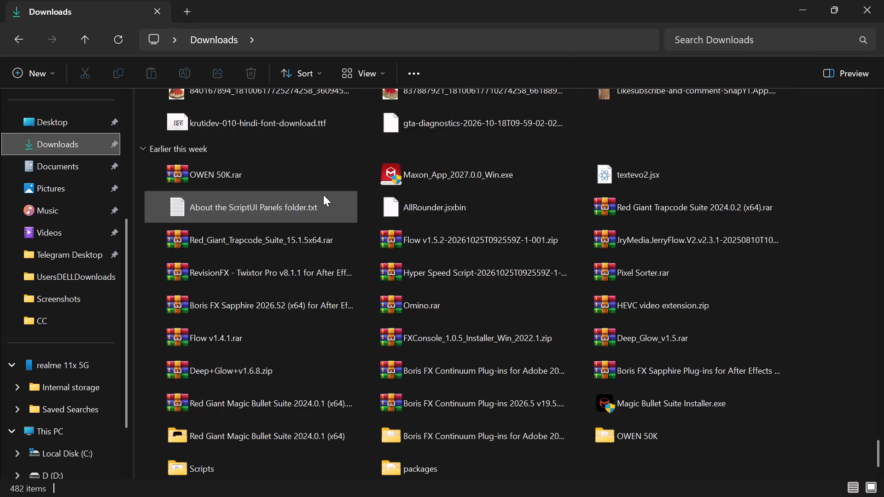
pyautogui.scroll(-1, 567, 307)
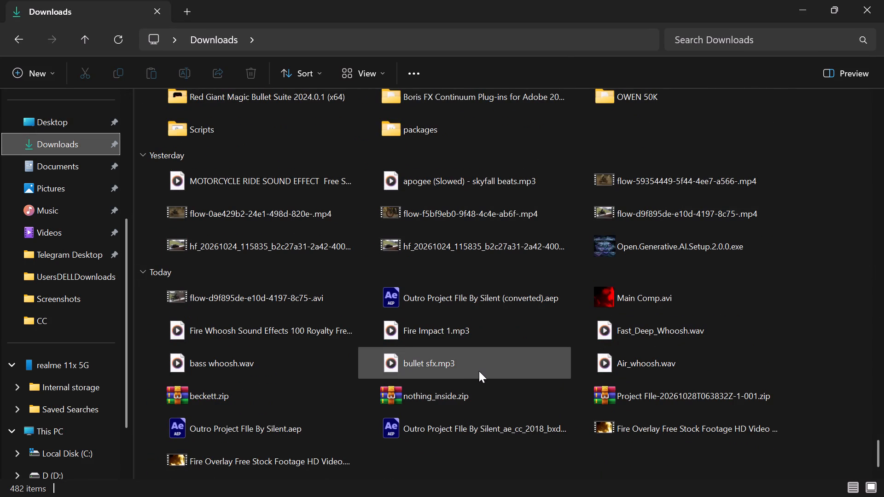
pyautogui.click(727, 45)
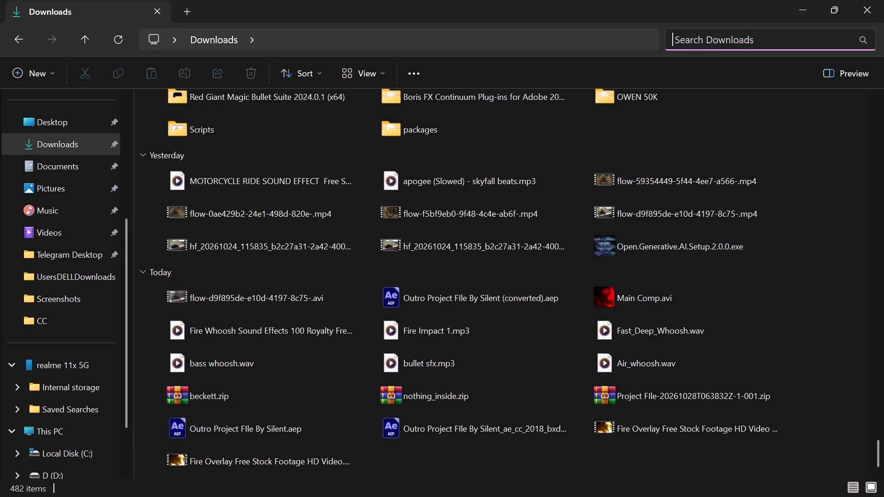
pyautogui.doubleClick(269, 307)
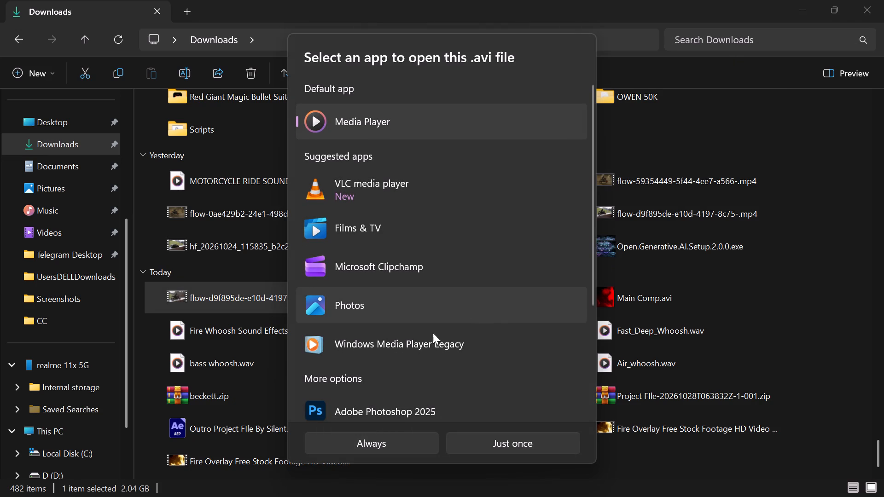
pyautogui.click(499, 443)
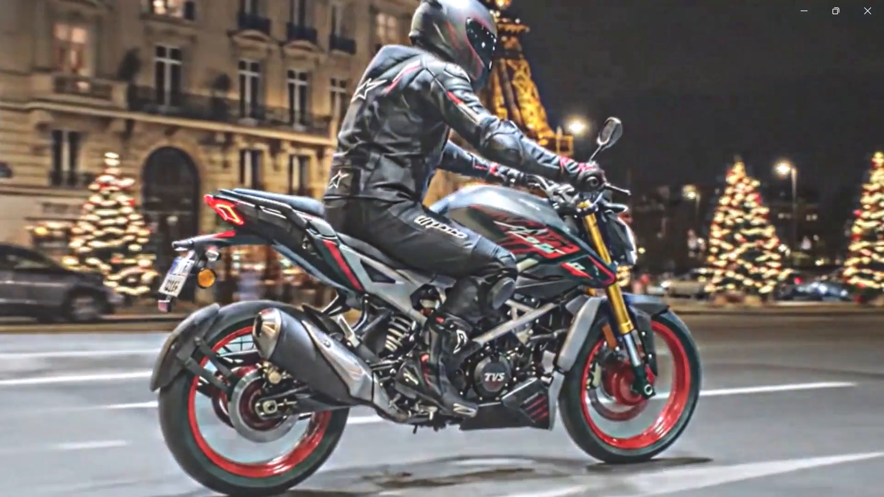
# Review the rendered motorcycle video through to its end, pausing and resuming along the way, restart it briefly, and minimize the player.
pyautogui.press('space')
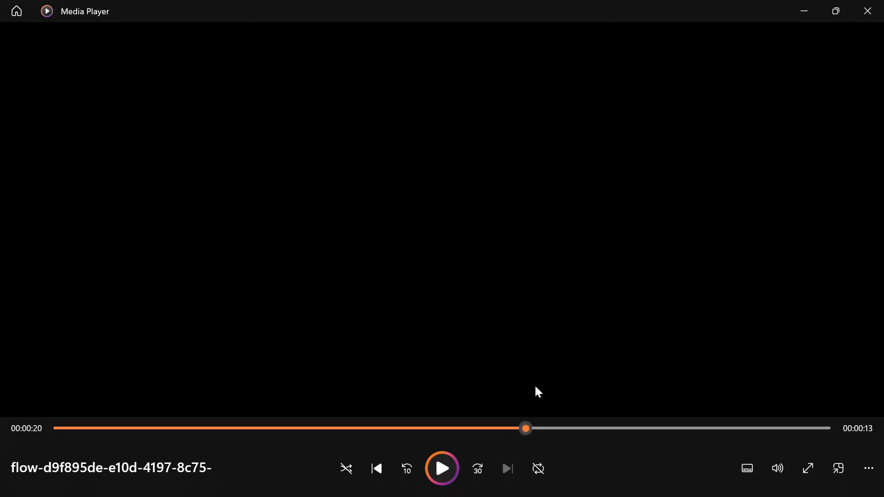
pyautogui.press('space')
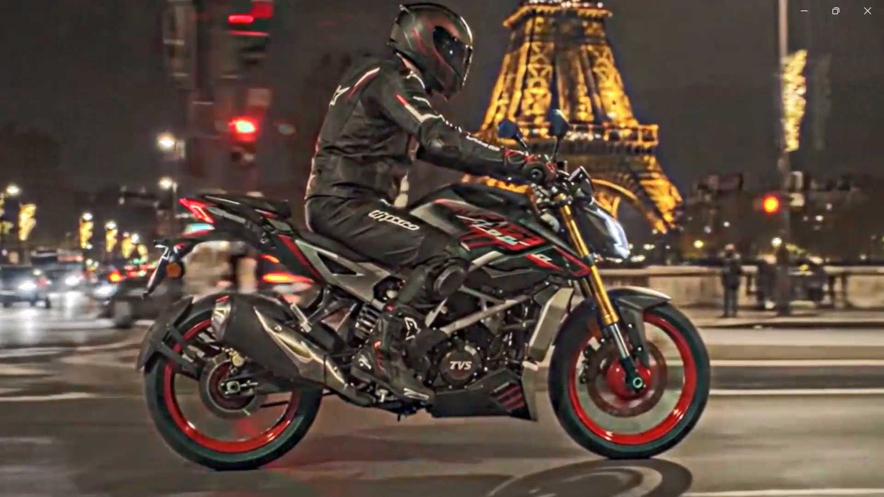
pyautogui.press('space')
pyautogui.press('space')
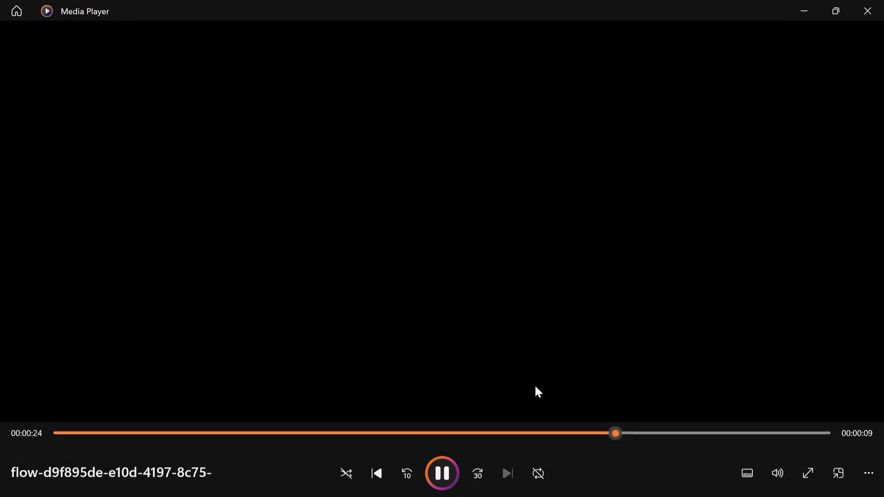
pyautogui.press('space')
pyautogui.press('space')
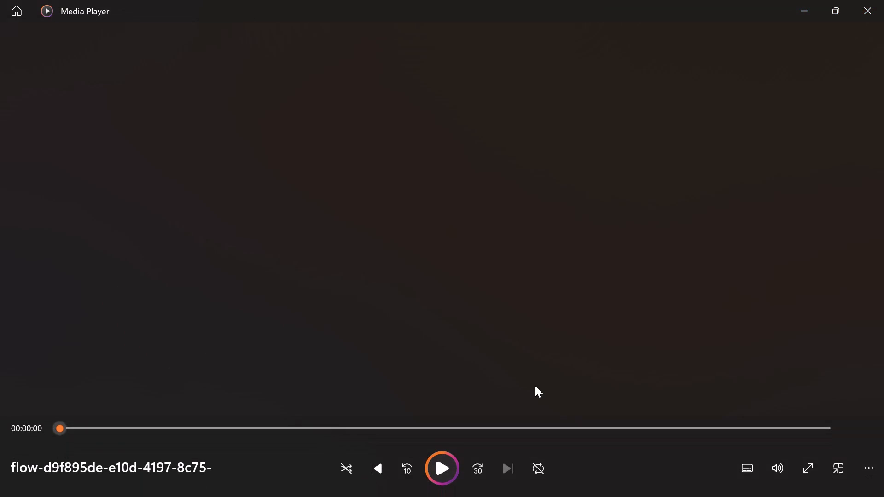
pyautogui.press('space')
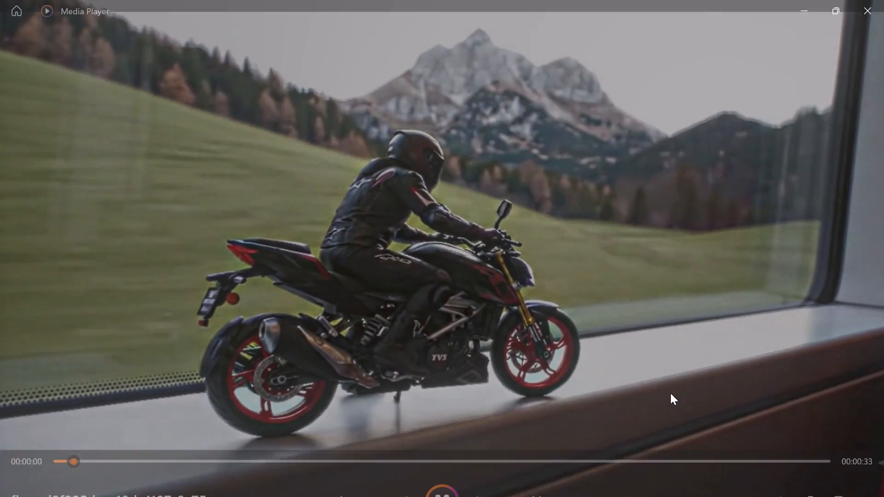
pyautogui.click(720, 423)
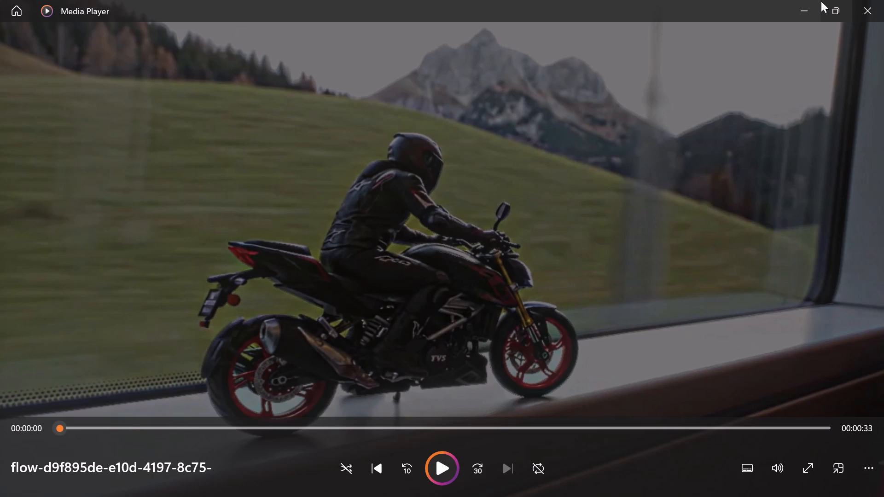
pyautogui.click(798, 5)
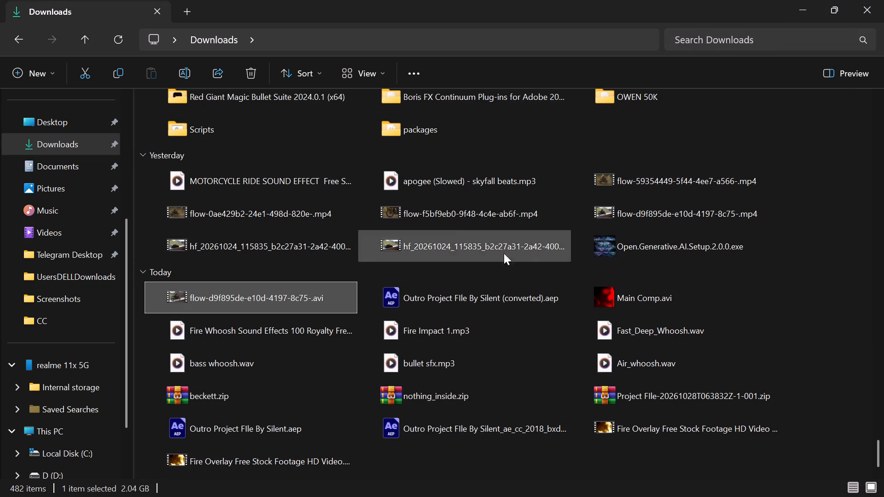
# Look through the Downloads folder and the D: drive for the saved project, and close File Explorer.
pyautogui.scroll(3, 542, 196)
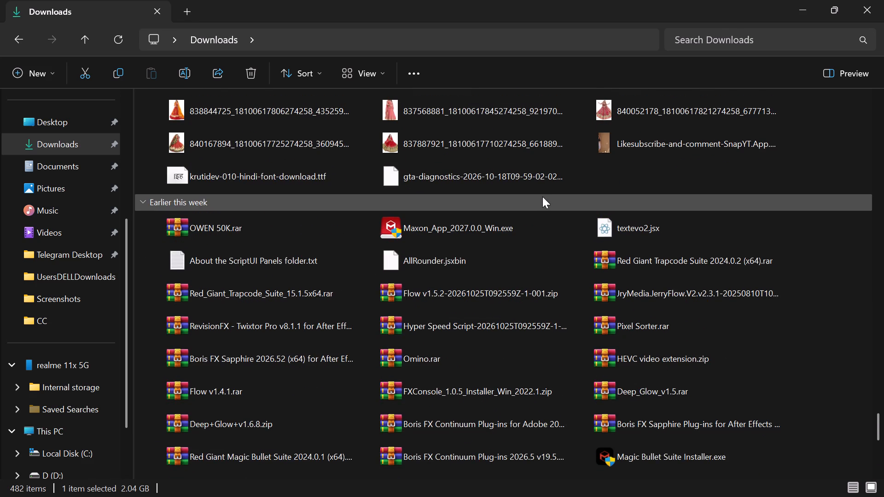
pyautogui.scroll(12, 542, 196)
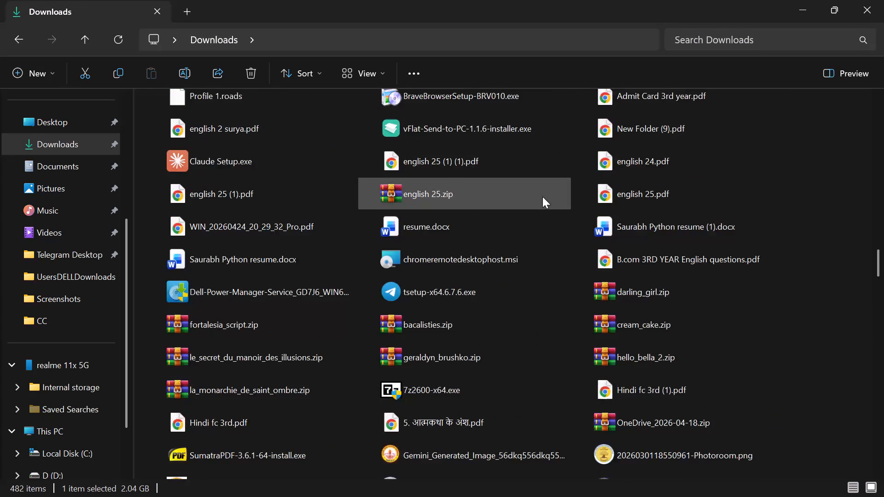
pyautogui.scroll(6, 542, 196)
pyautogui.scroll(-5, 77, 401)
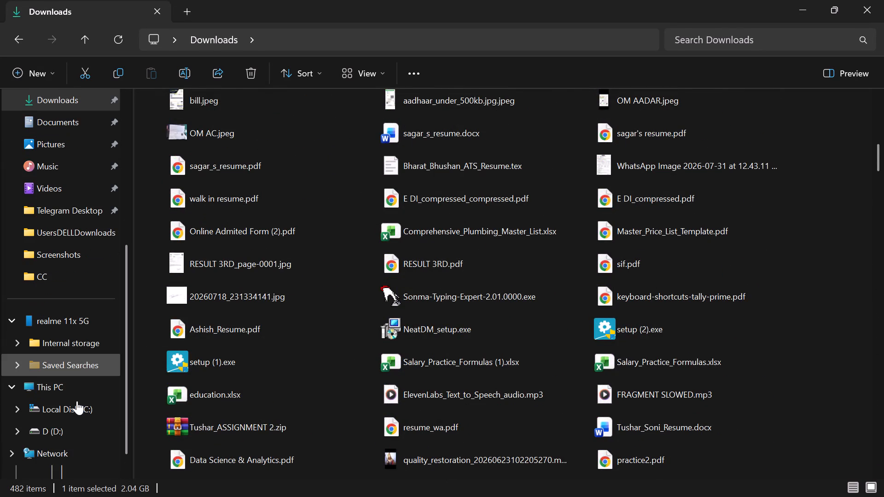
pyautogui.click(78, 427)
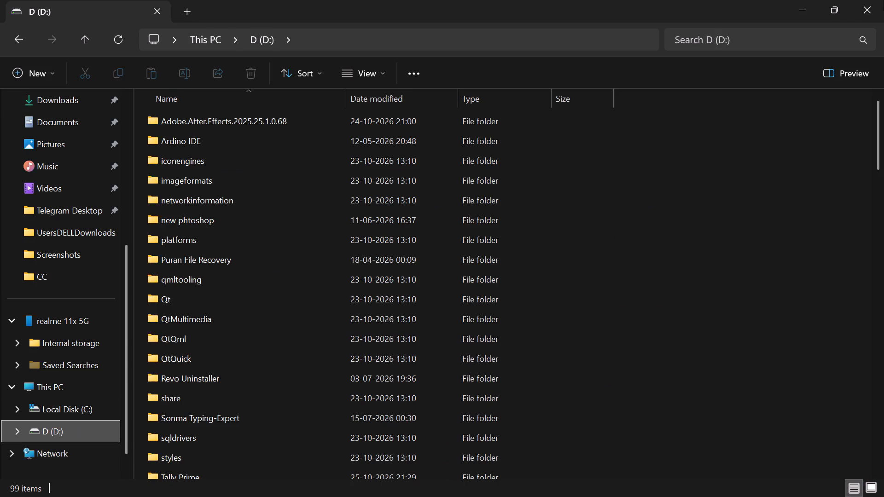
pyautogui.click(883, 0)
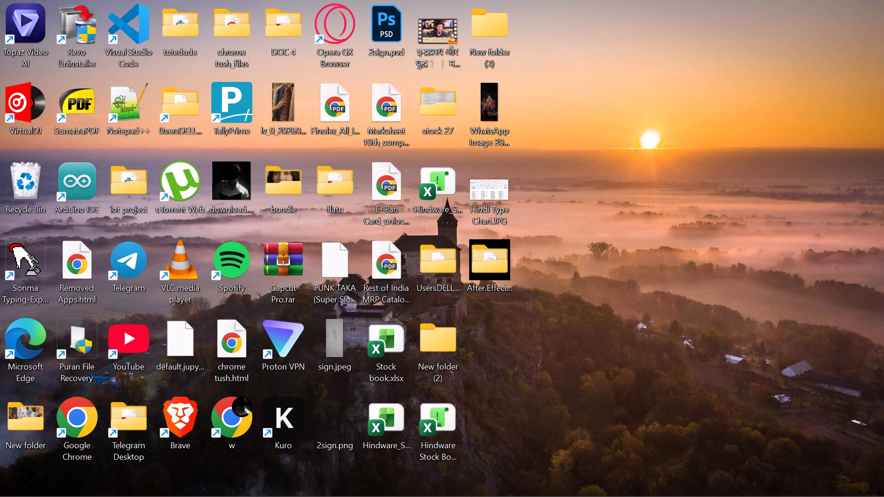
# Launch Adobe After Effects 2025.
pyautogui.click(384, 475)
pyautogui.write('after')
pyautogui.press('Return')
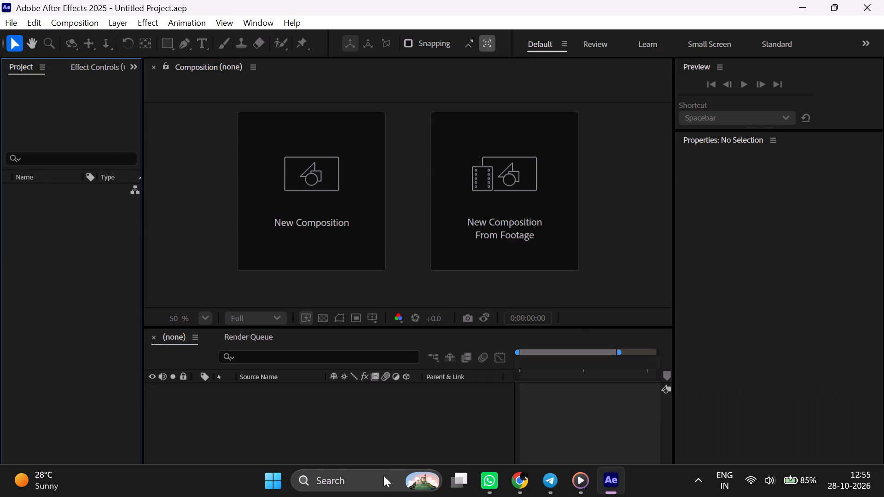
# Look for the project among importable files in Downloads, Local Disk (C:) and the realme 11x 5G device, and cancel the import.
pyautogui.doubleClick(18, 271)
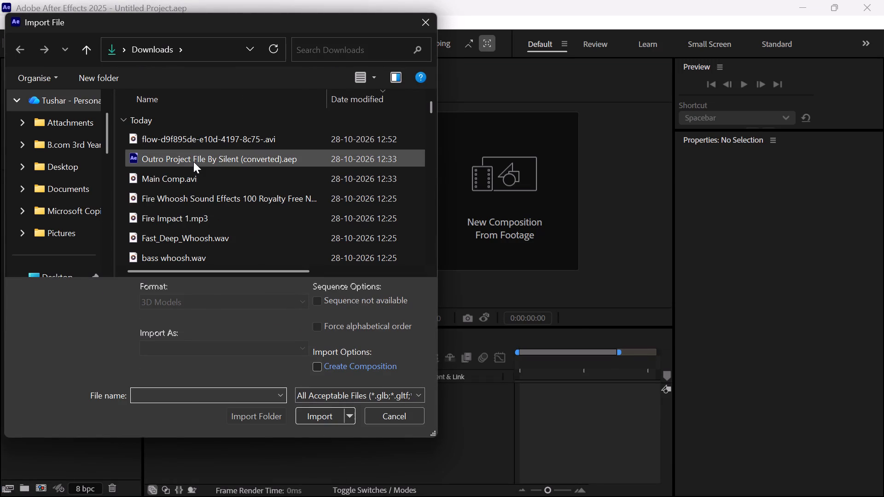
pyautogui.click(193, 160)
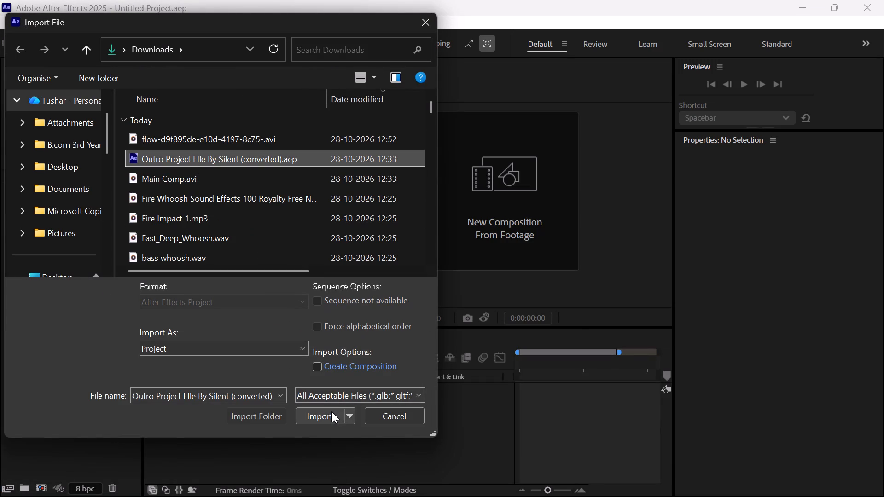
pyautogui.scroll(-1, 280, 169)
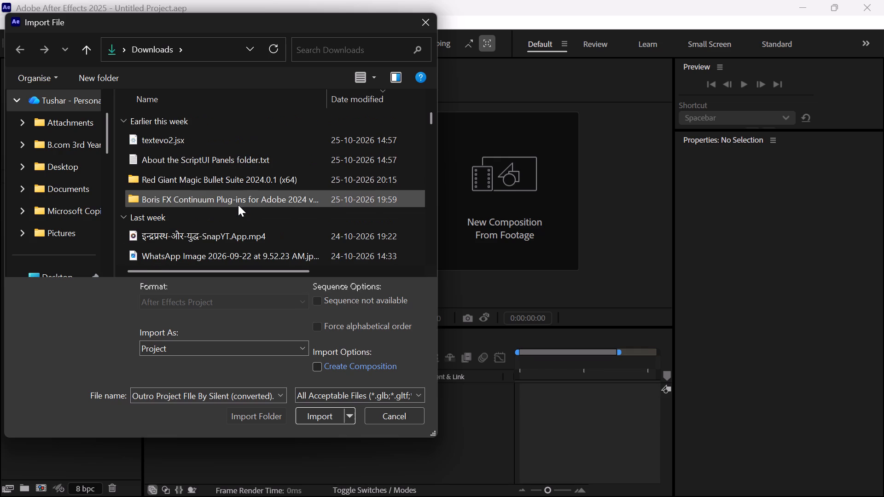
pyautogui.scroll(7, 238, 205)
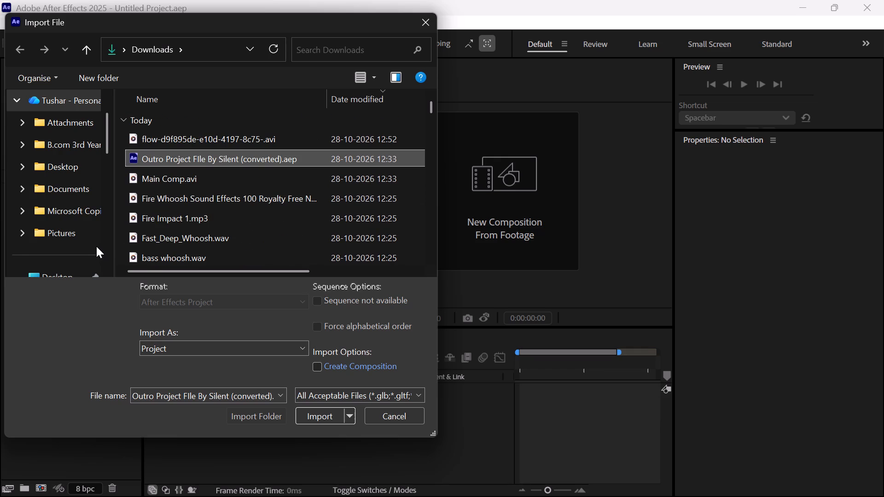
pyautogui.scroll(-2, 74, 236)
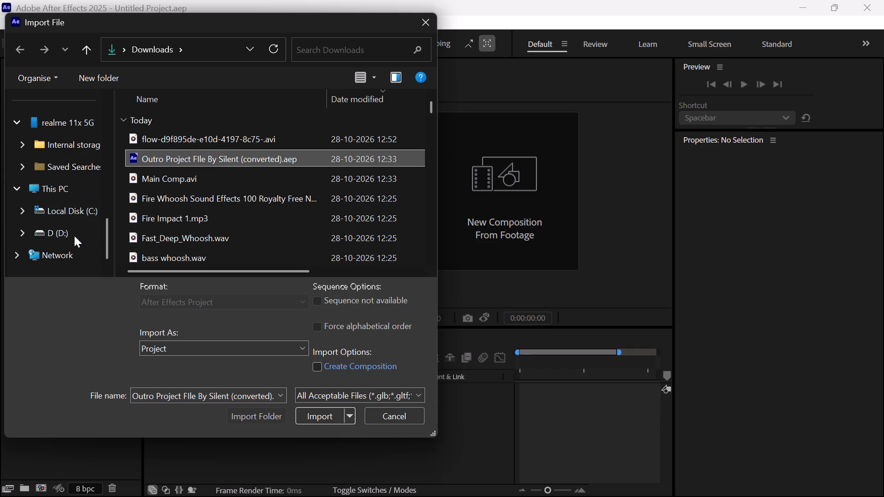
pyautogui.click(74, 236)
pyautogui.click(75, 201)
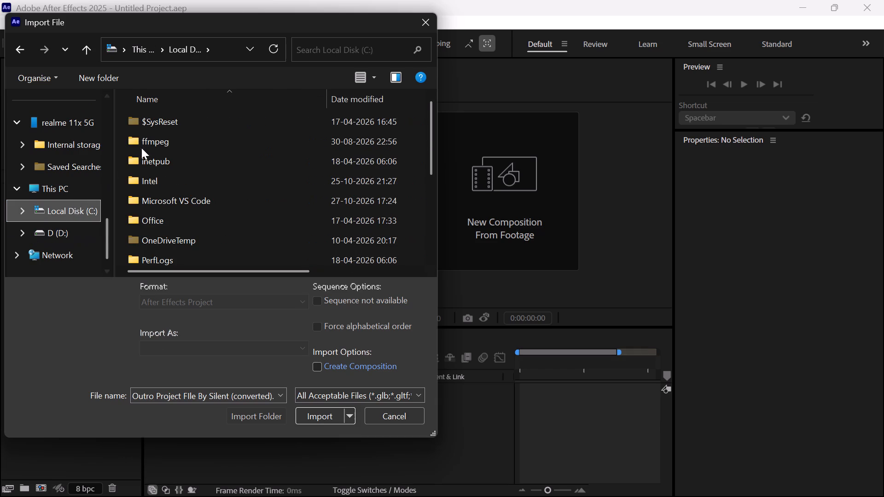
pyautogui.hscroll(1, 204, 218)
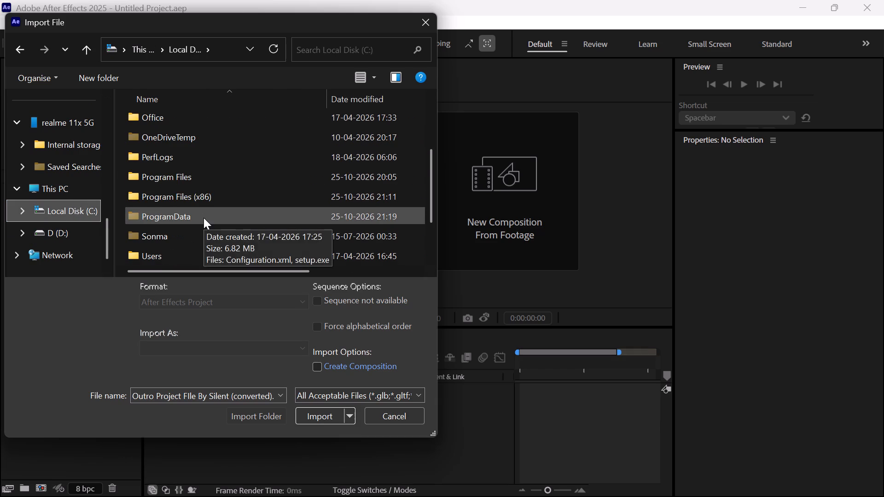
pyautogui.scroll(-2, 204, 218)
pyautogui.scroll(6, 204, 218)
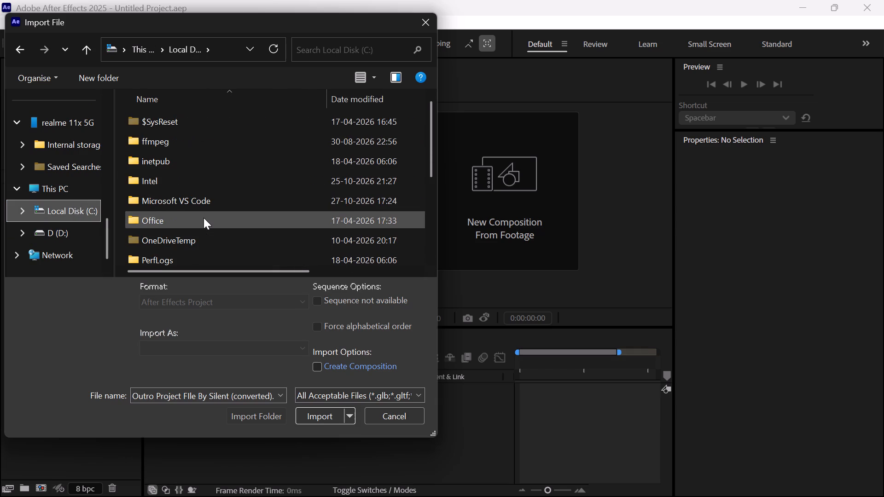
pyautogui.click(35, 119)
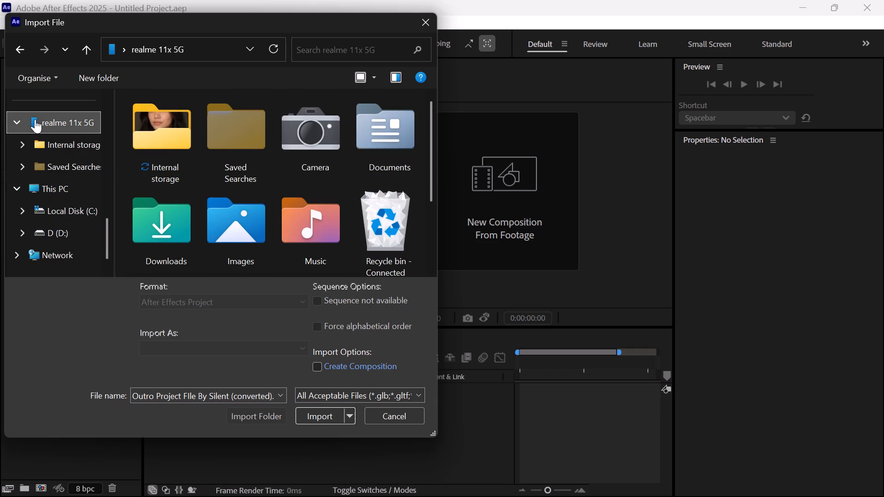
pyautogui.scroll(3, 70, 128)
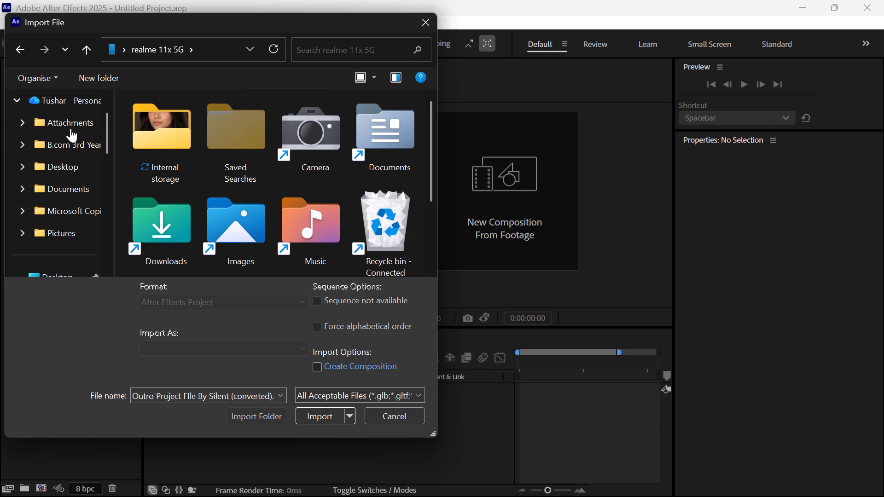
pyautogui.click(71, 106)
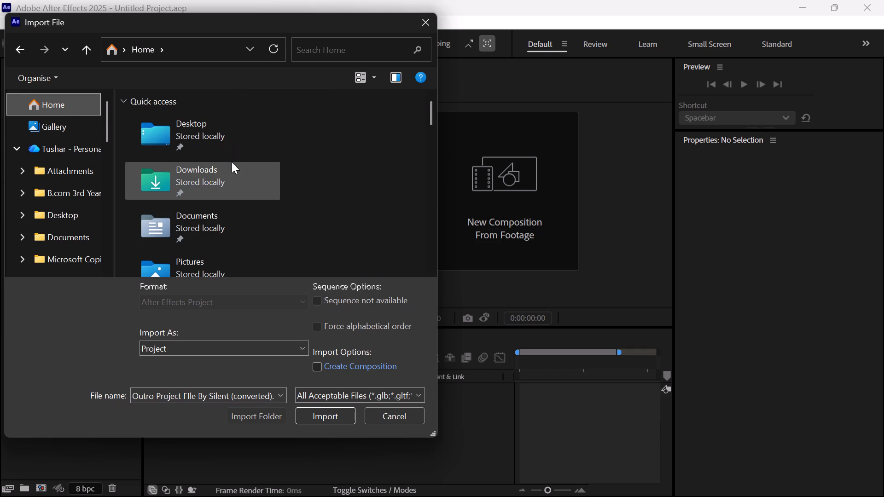
pyautogui.doubleClick(223, 164)
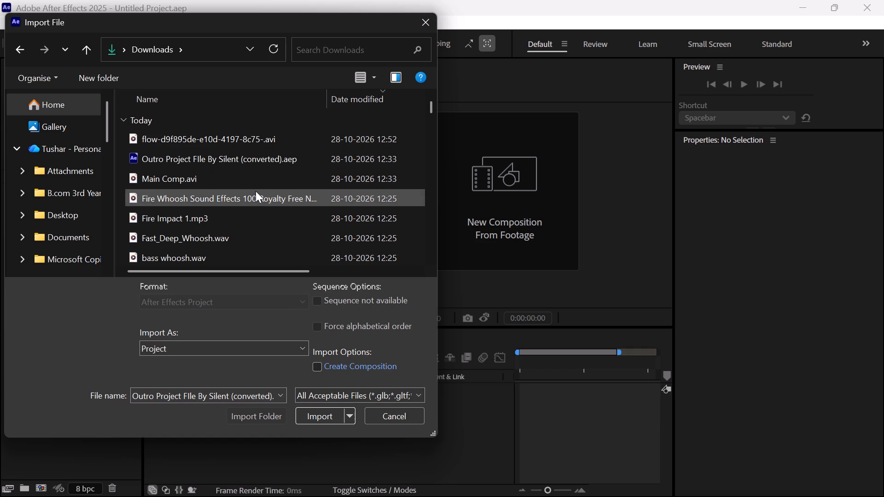
pyautogui.scroll(-1, 256, 191)
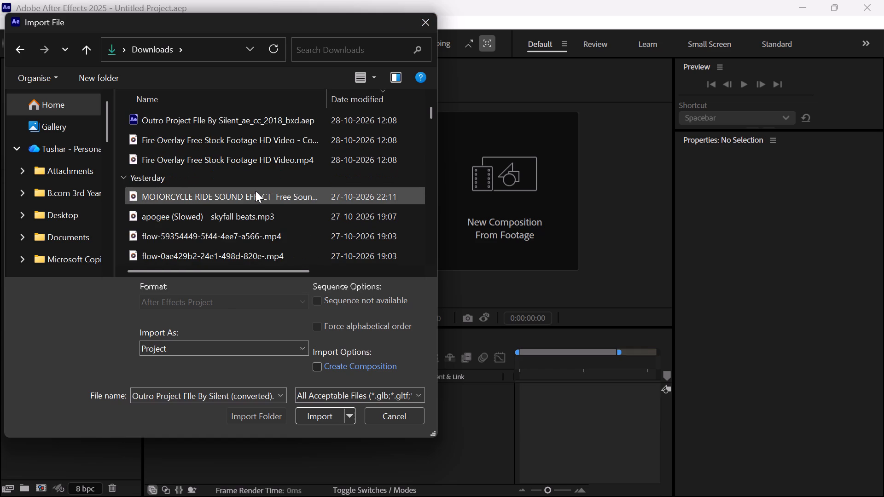
pyautogui.scroll(-1, 256, 191)
pyautogui.click(418, 21)
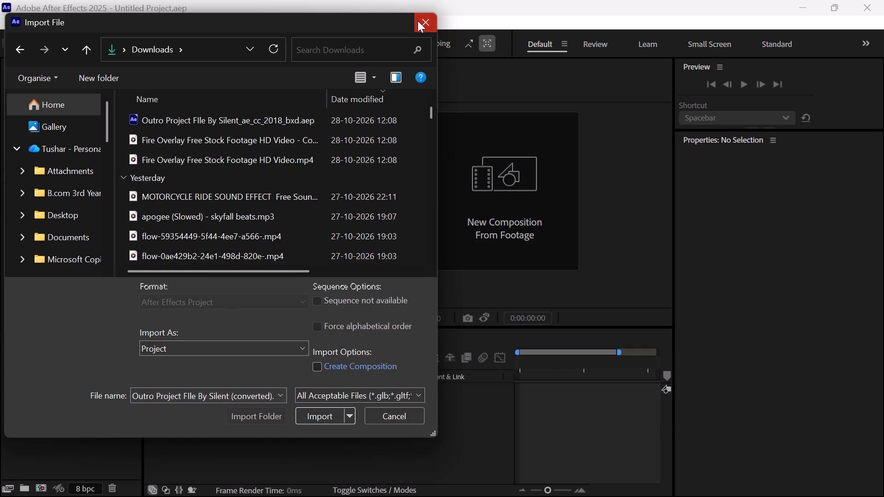
# Browse for the saved project to open, looking through the Users > DELL folder on Local Disk (C:).
pyautogui.click(6, 17)
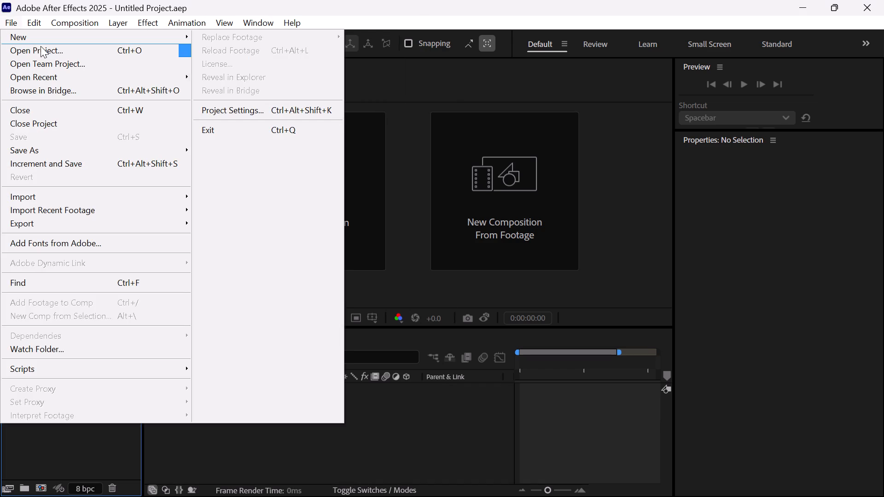
pyautogui.click(41, 48)
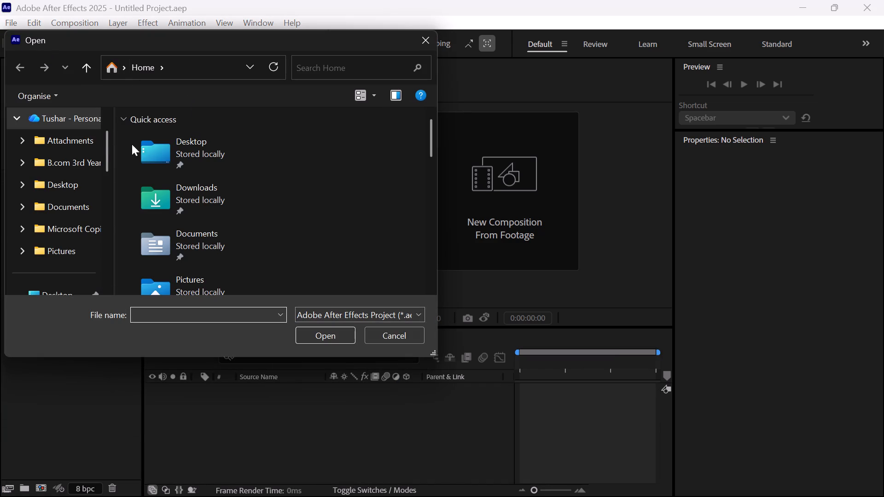
pyautogui.scroll(-2, 73, 161)
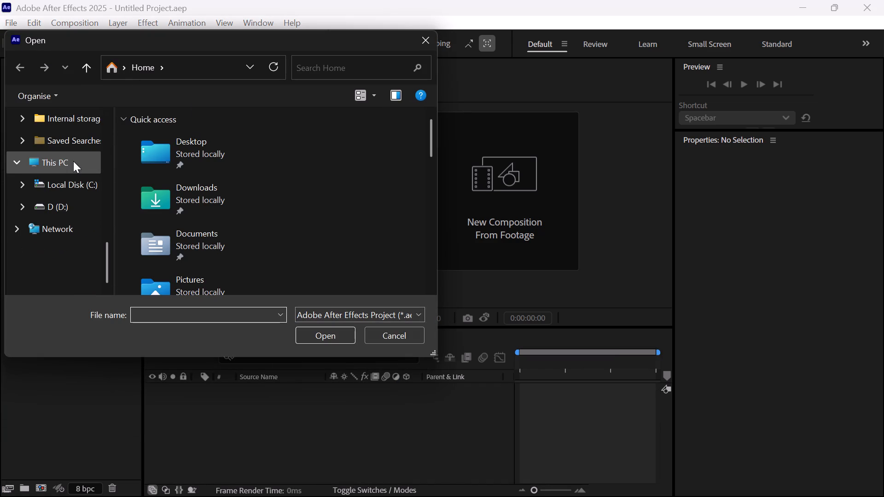
pyautogui.click(89, 186)
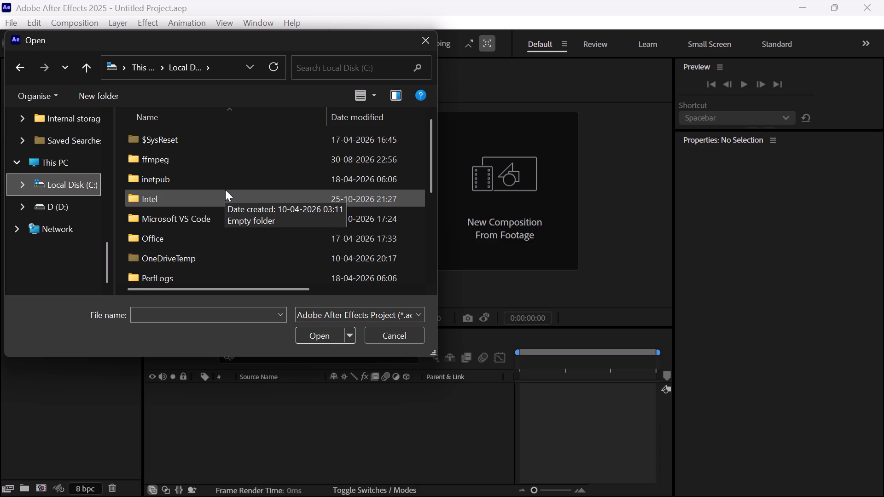
pyautogui.click(225, 190)
pyautogui.scroll(-1, 225, 190)
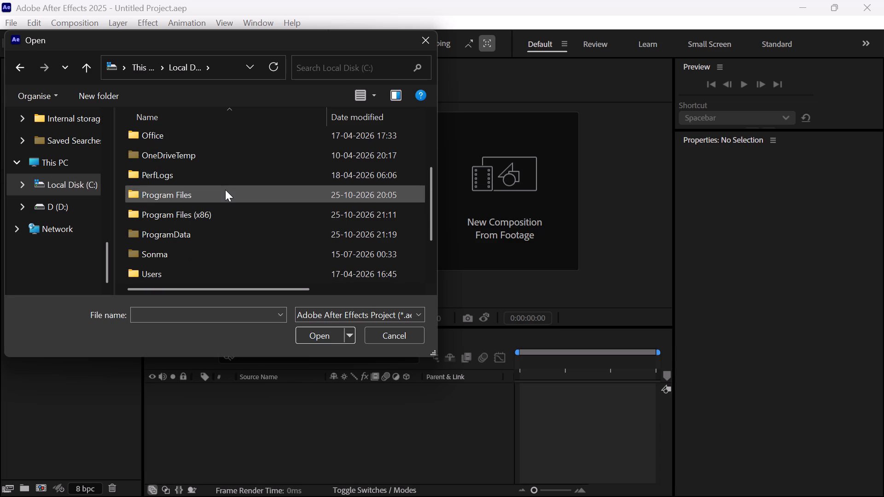
pyautogui.scroll(-1, 225, 190)
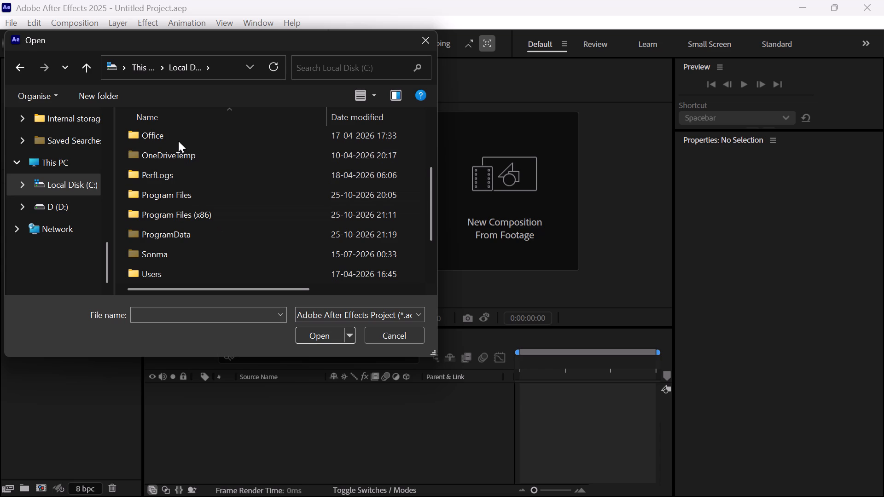
pyautogui.doubleClick(176, 275)
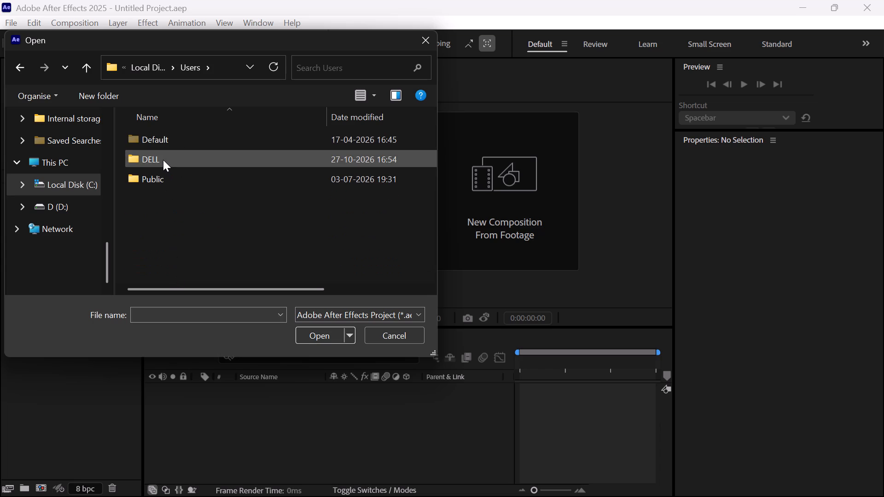
pyautogui.doubleClick(163, 160)
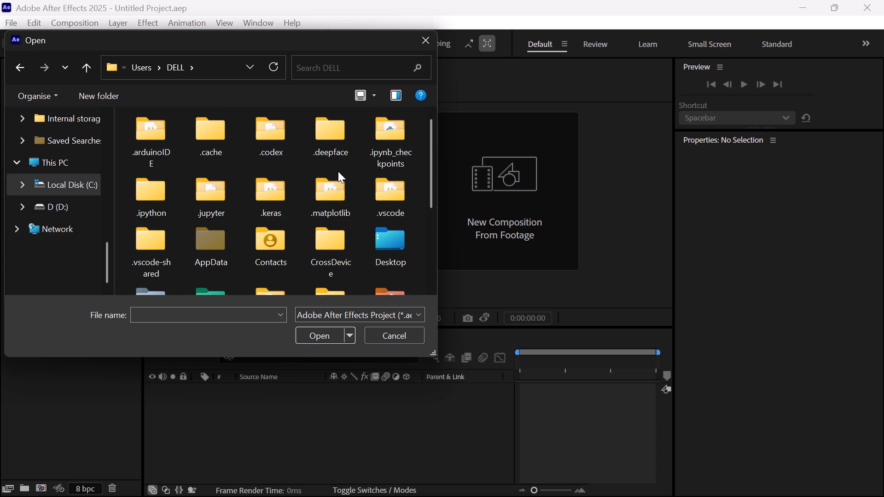
pyautogui.scroll(-1, 338, 171)
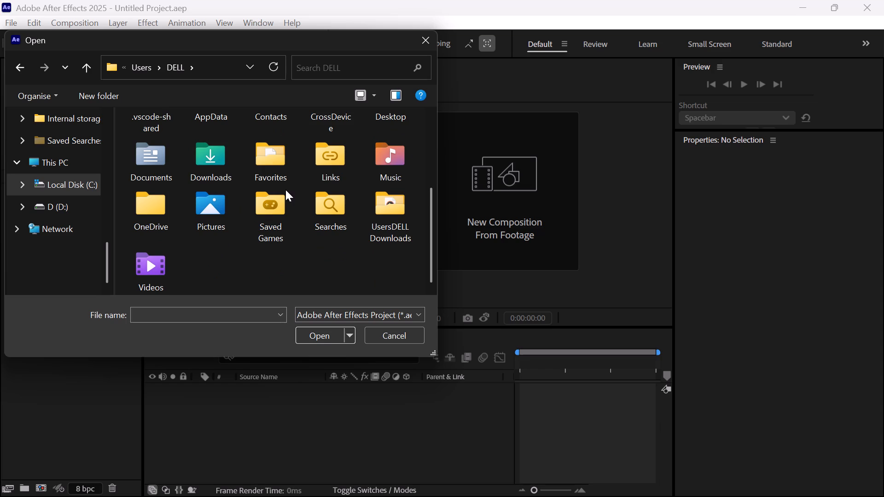
pyautogui.scroll(1, 377, 204)
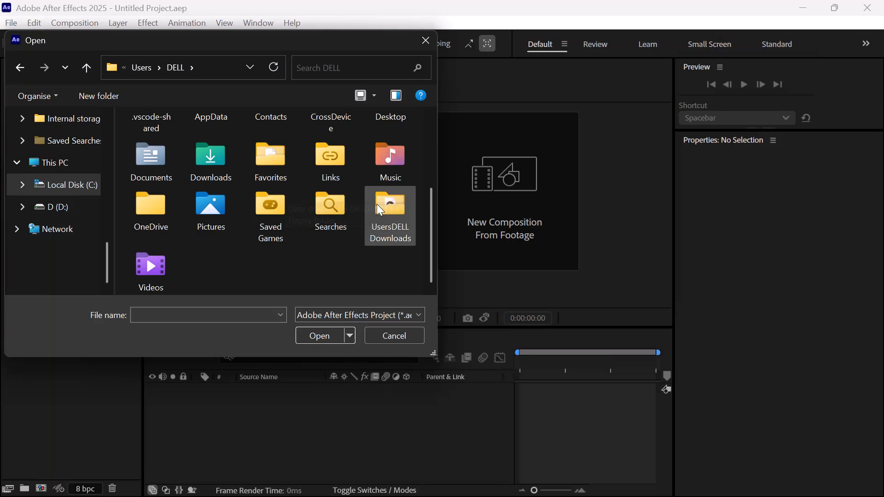
pyautogui.scroll(2, 377, 204)
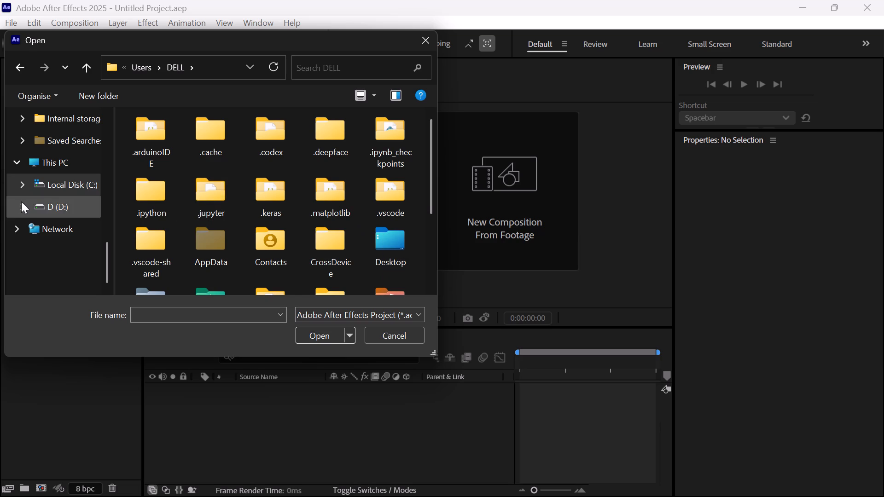
# Search the whole of This PC for "autosave" to locate the saved project file to open.
pyautogui.click(71, 164)
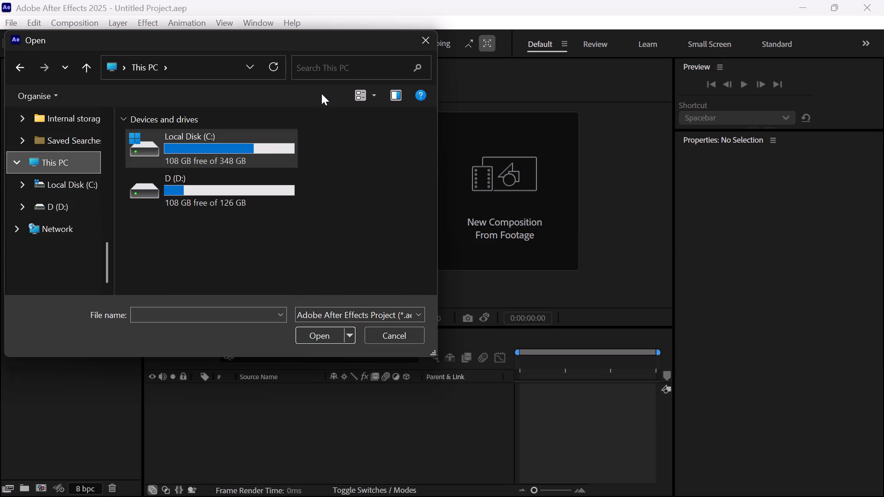
pyautogui.click(349, 62)
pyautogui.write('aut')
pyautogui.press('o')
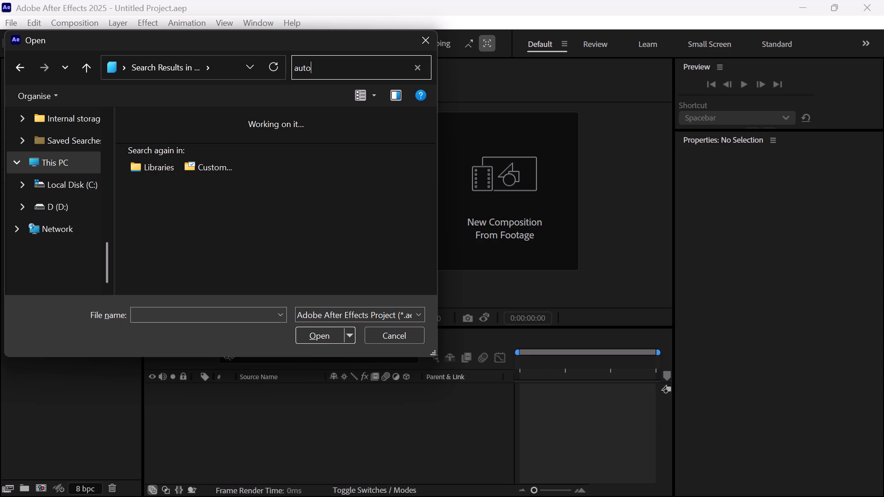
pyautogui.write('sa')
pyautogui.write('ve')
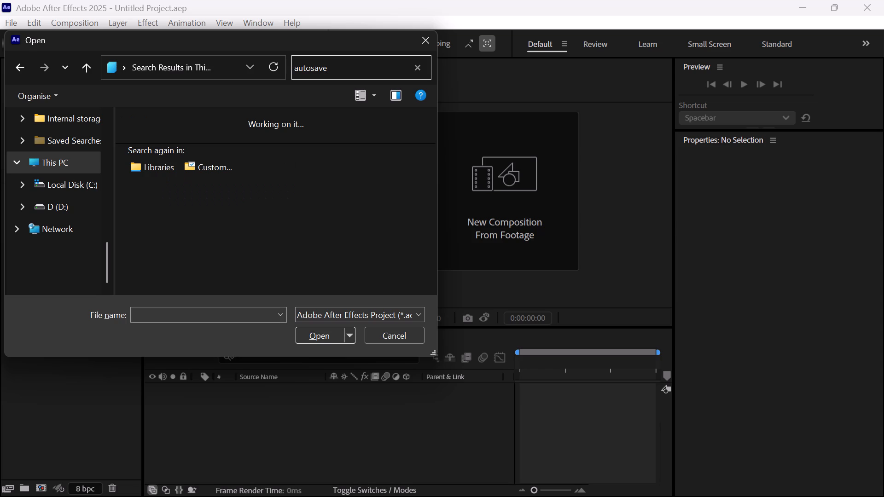
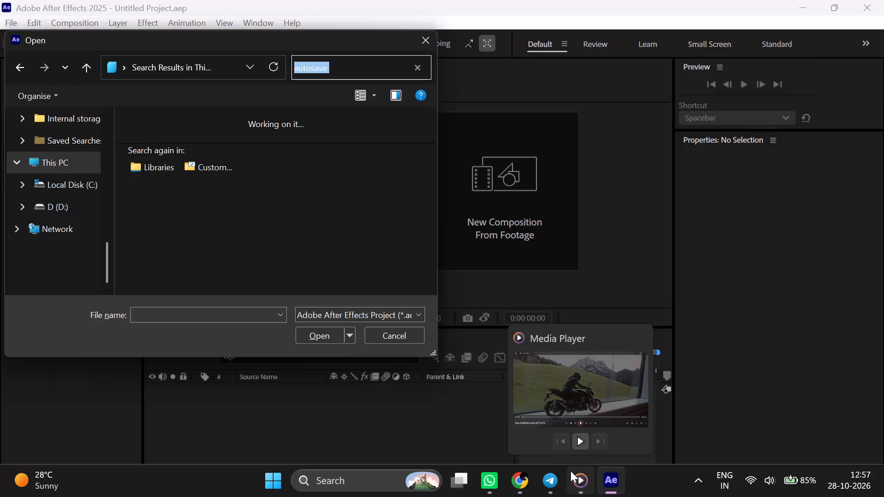
# Switch to Media Player and play the motorcycle video to review it.
pyautogui.click(424, 316)
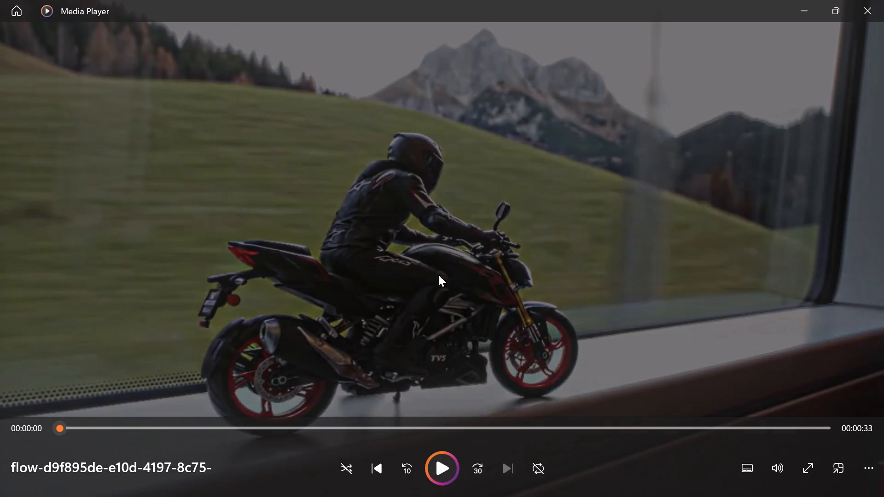
# Look for the saved project in ProgramData and the Program Files > Adobe folder on Local Disk (C:), and through the remaining Program Files folders.
pyautogui.click(792, 1)
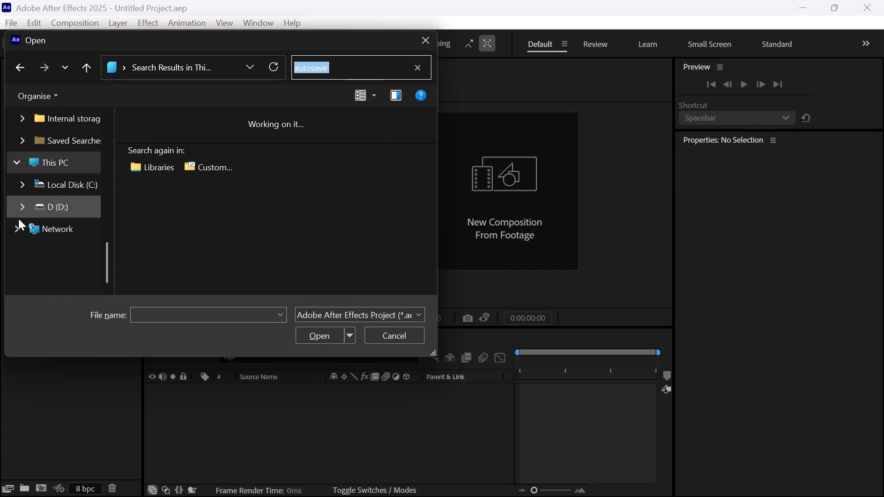
pyautogui.click(81, 175)
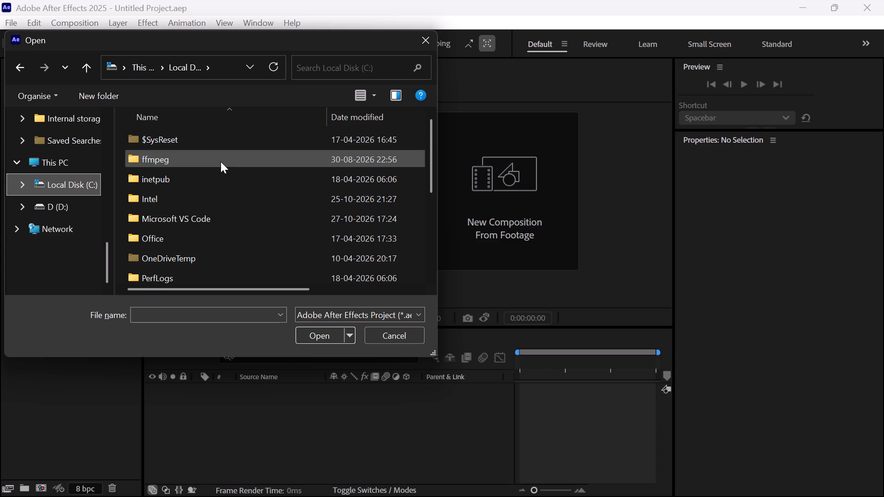
pyautogui.scroll(-1, 222, 215)
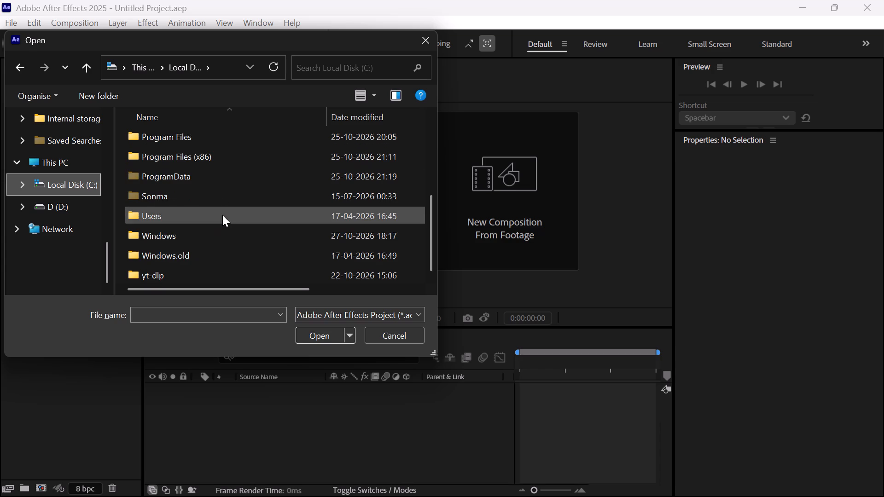
pyautogui.scroll(-1, 222, 215)
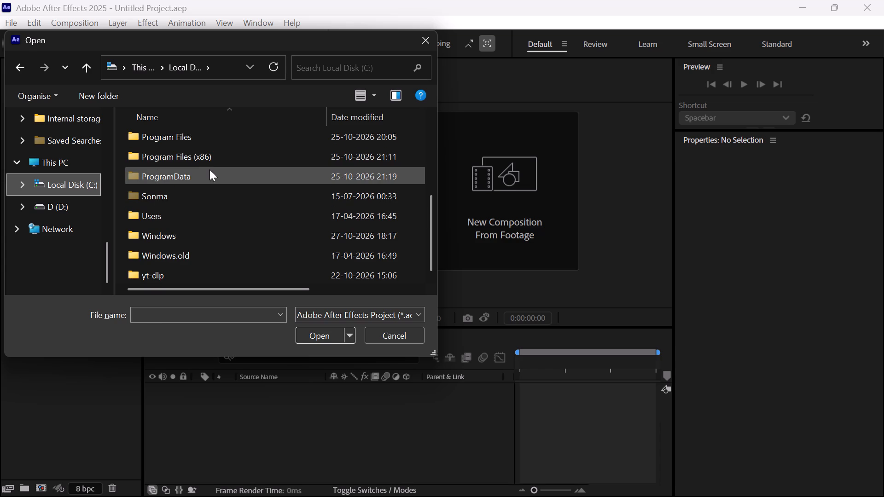
pyautogui.doubleClick(209, 169)
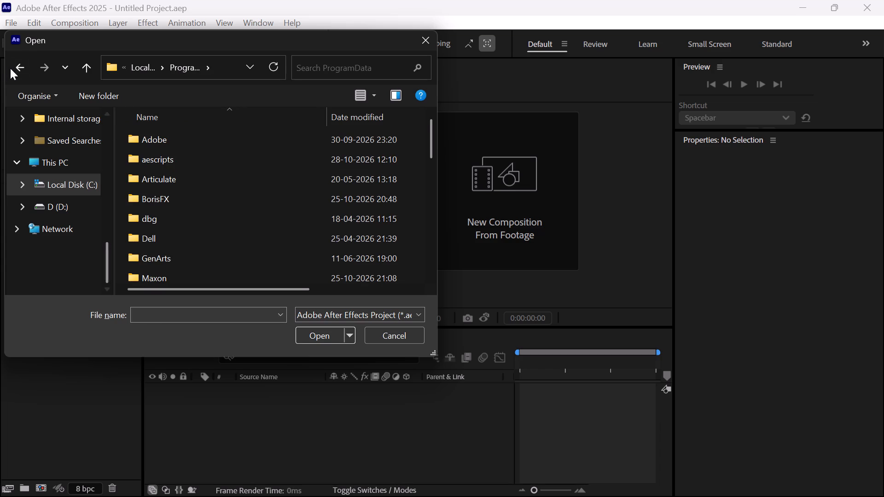
pyautogui.click(15, 71)
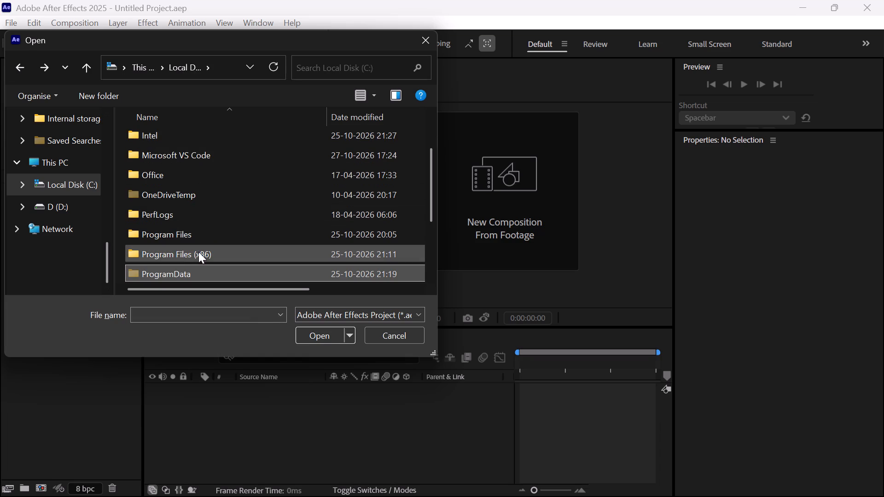
pyautogui.doubleClick(203, 232)
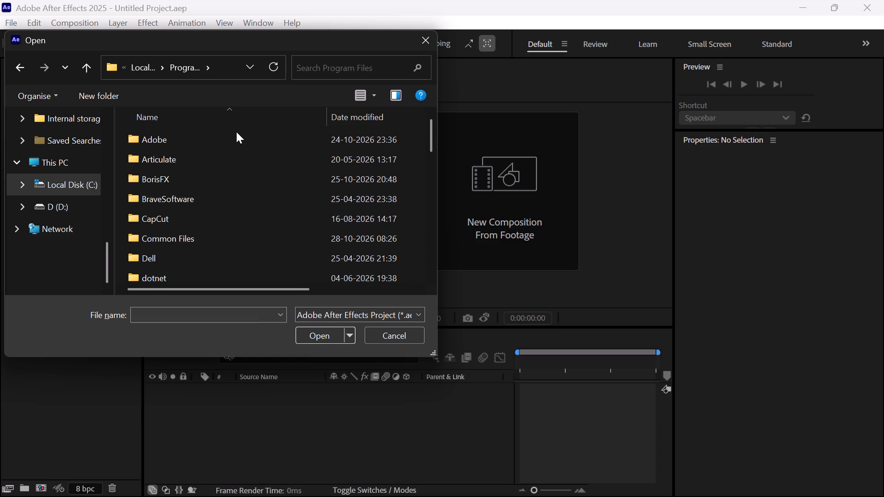
pyautogui.doubleClick(234, 144)
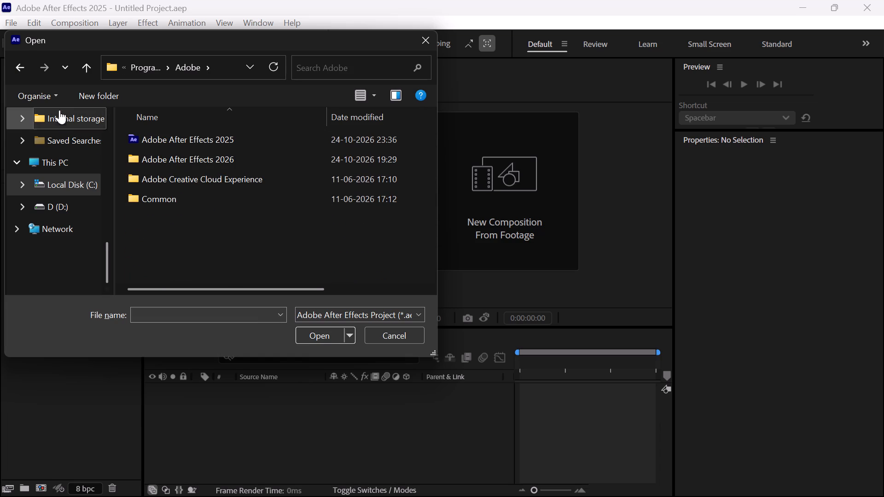
pyautogui.click(14, 67)
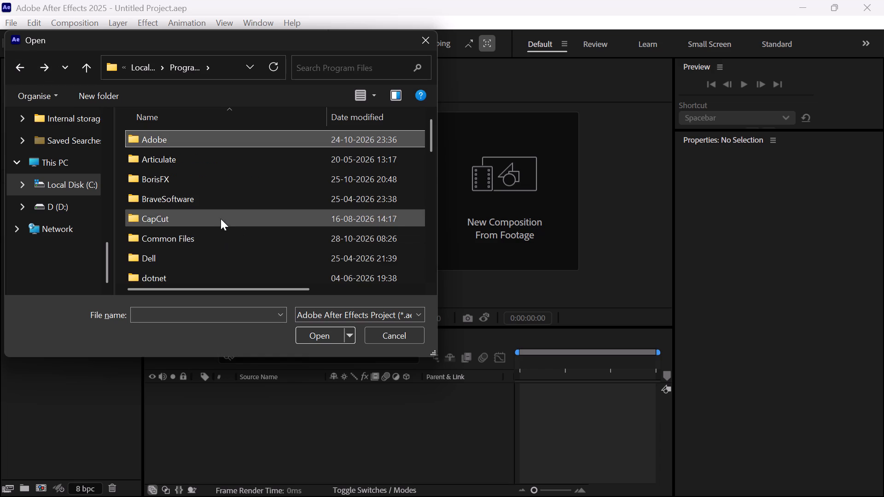
pyautogui.scroll(-5, 222, 218)
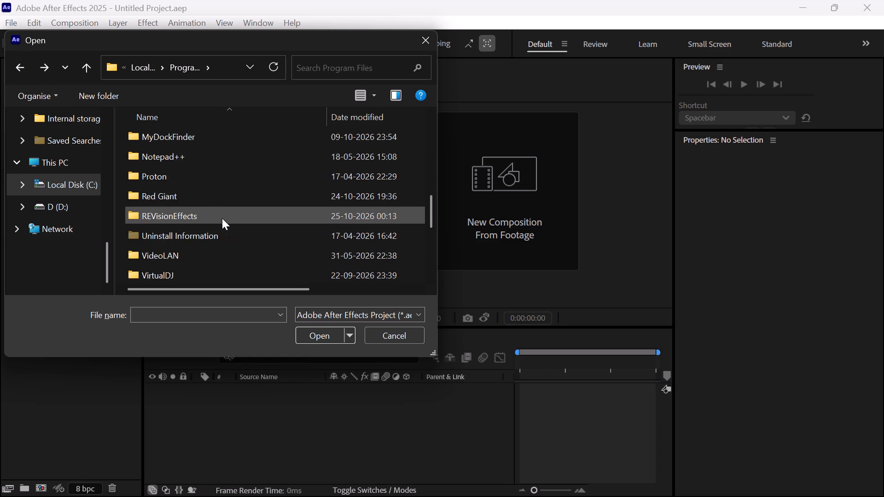
pyautogui.scroll(-15, 222, 218)
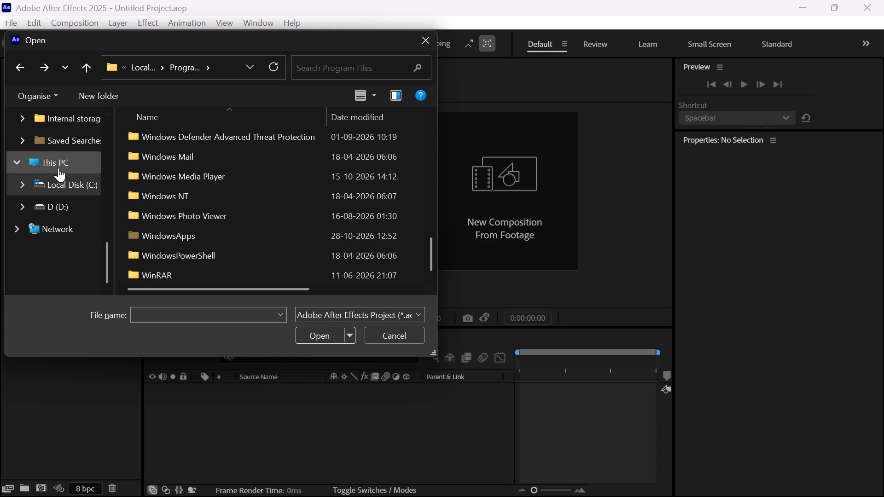
# Open Untitled Project auto-save 1.aep from the recent files in Home.
pyautogui.scroll(10, 58, 168)
pyautogui.click(64, 123)
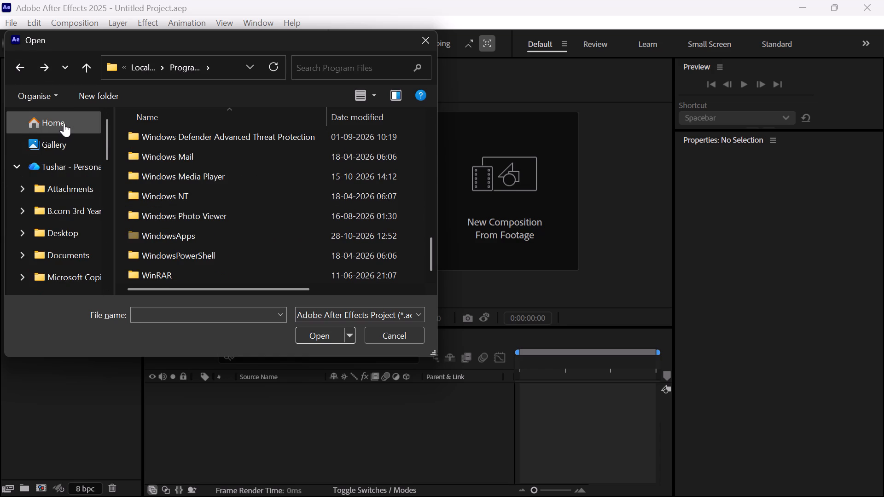
pyautogui.scroll(-11, 195, 215)
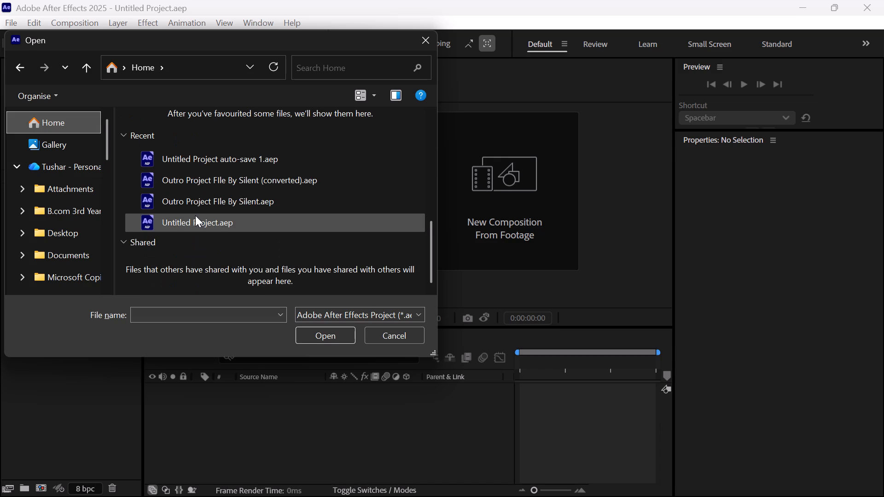
pyautogui.click(210, 161)
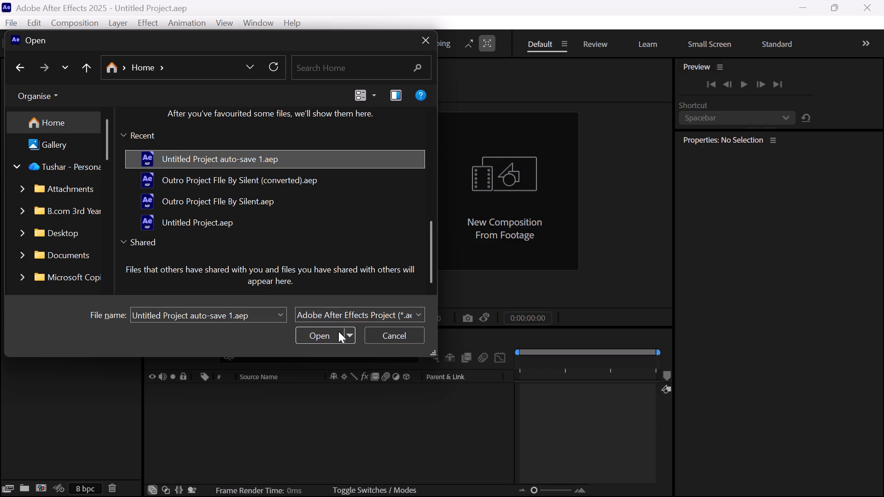
pyautogui.click(337, 330)
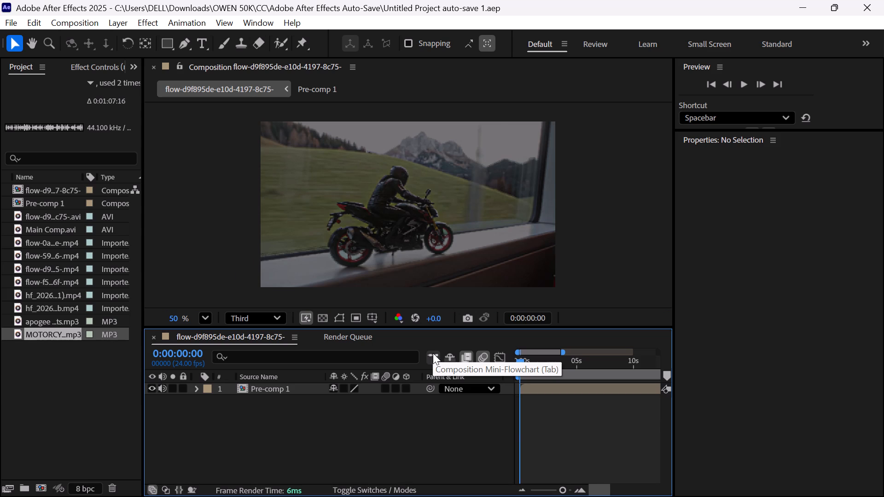
# Look along the main flow-d9f895de composition's timeline and examine the Pre-comp 1 layer's options and property groups.
pyautogui.hscroll(-1, 531, 422)
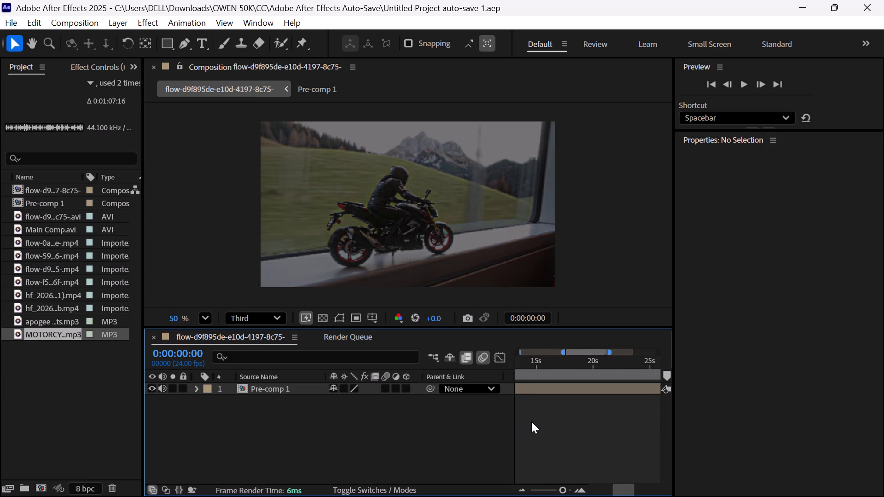
pyautogui.hscroll(-2, 531, 422)
pyautogui.hscroll(2, 531, 422)
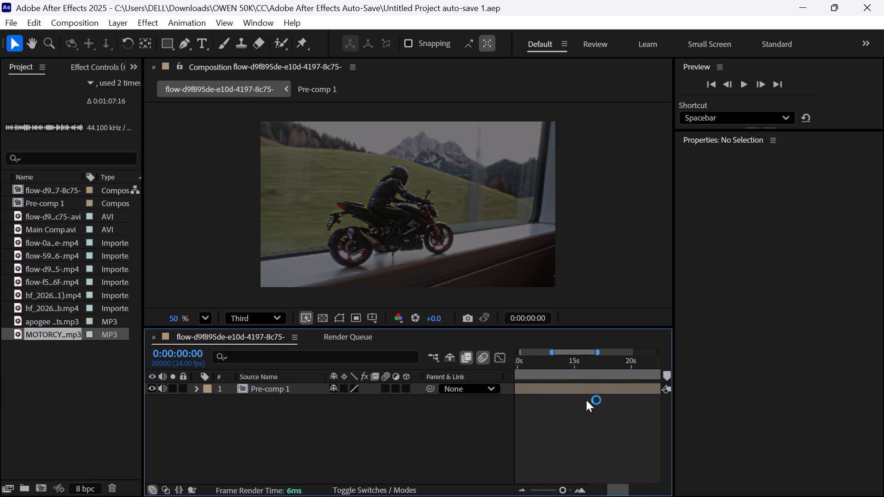
pyautogui.click(596, 388)
pyautogui.rightClick(596, 388)
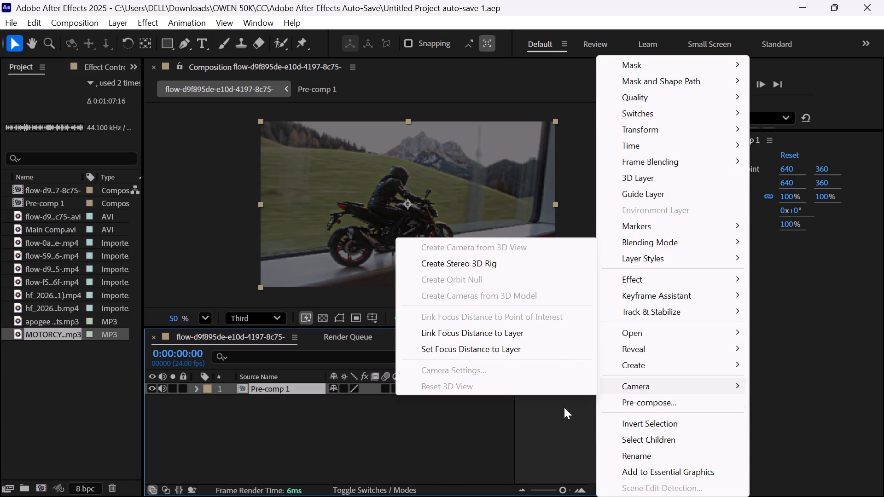
pyautogui.click(570, 425)
pyautogui.click(592, 389)
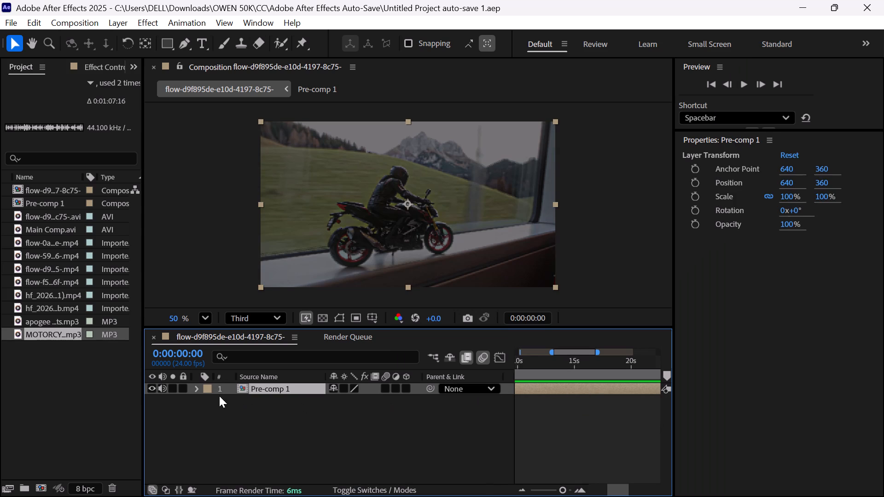
pyautogui.click(198, 390)
pyautogui.click(285, 431)
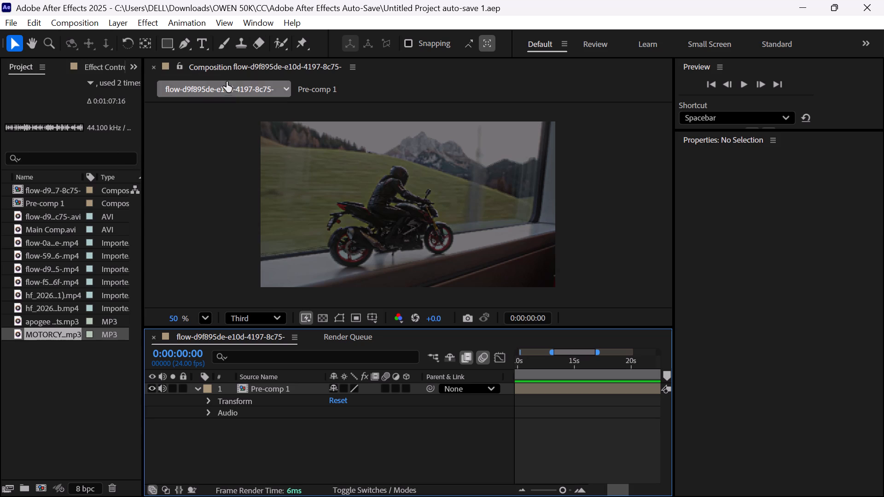
# Open the Pre-comp 1 composition and look over its video and audio layers.
pyautogui.click(325, 93)
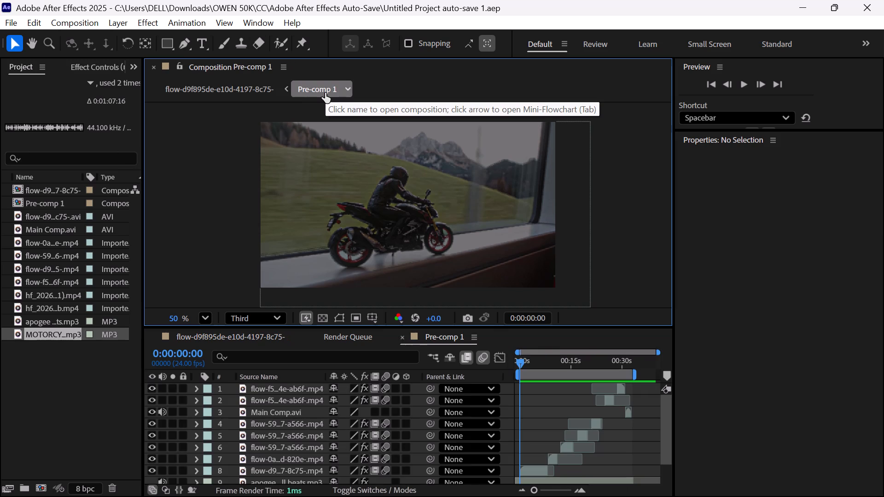
pyautogui.hscroll(-1, 466, 393)
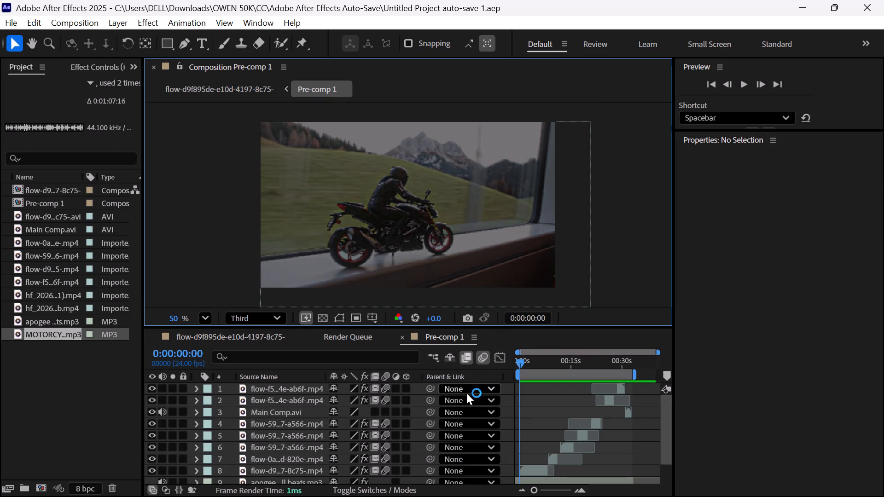
pyautogui.hscroll(-1, 466, 393)
pyautogui.scroll(-1, 523, 451)
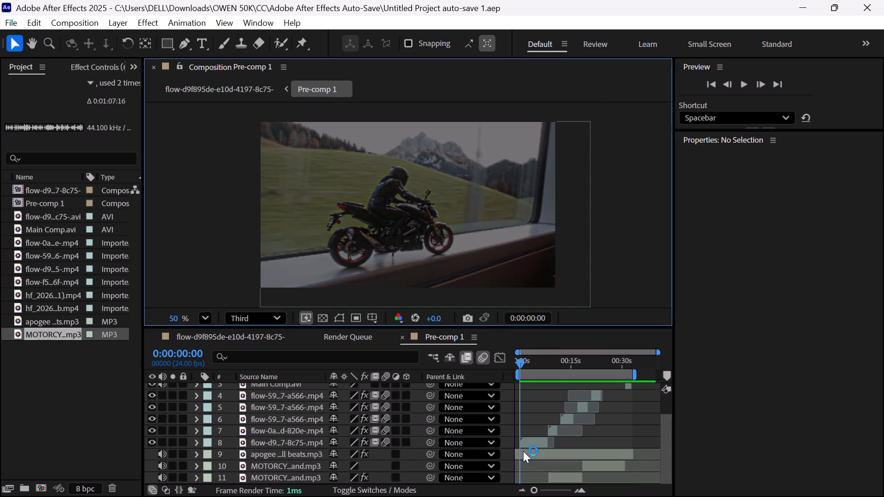
pyautogui.hscroll(-2, 523, 451)
# Scrub to 0:00:32:17 near the end of Pre-comp 1 and examine the layer stack around the outro.
pyautogui.moveTo(520, 359); pyautogui.dragTo(660, 397)
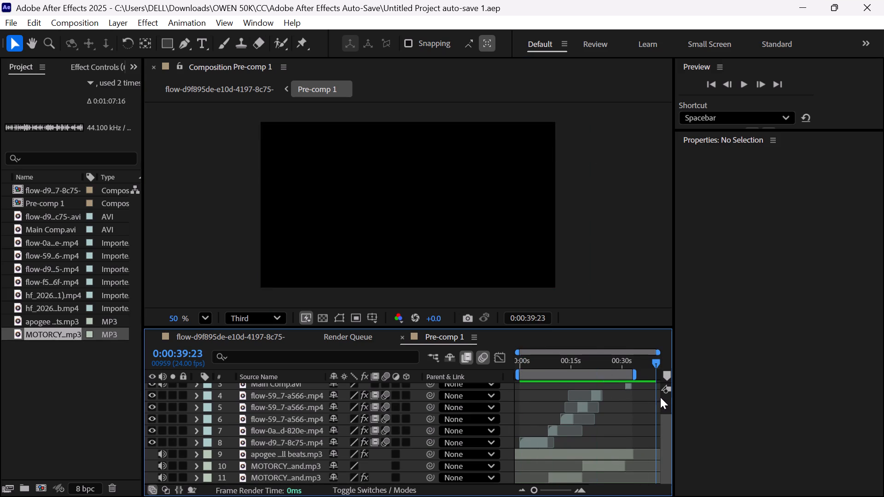
pyautogui.moveTo(660, 397); pyautogui.dragTo(634, 409)
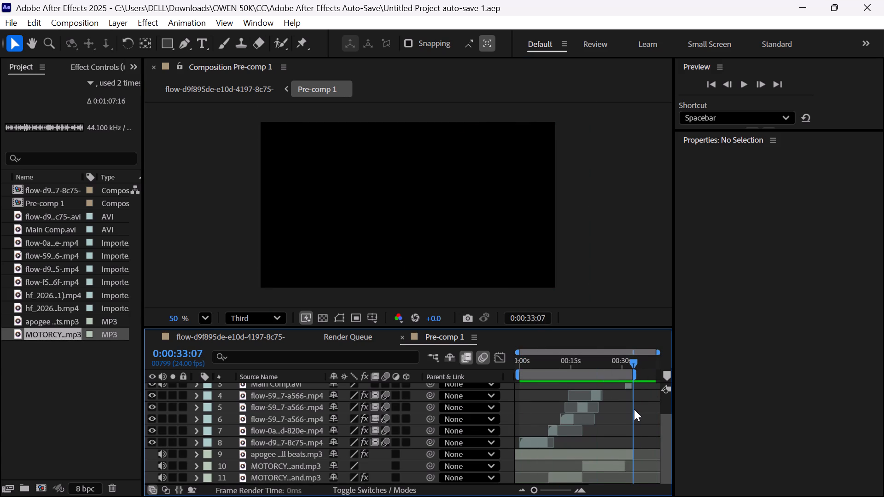
pyautogui.moveTo(634, 409); pyautogui.dragTo(632, 409)
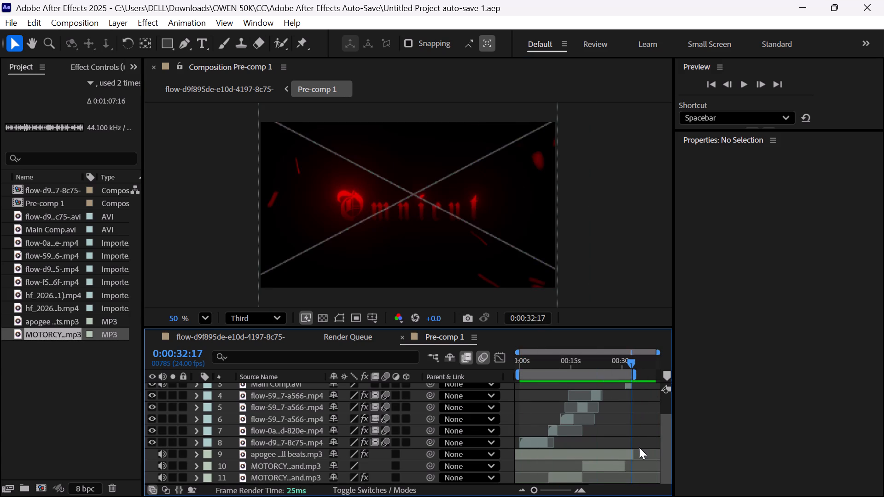
pyautogui.scroll(-1, 639, 447)
pyautogui.scroll(2, 632, 448)
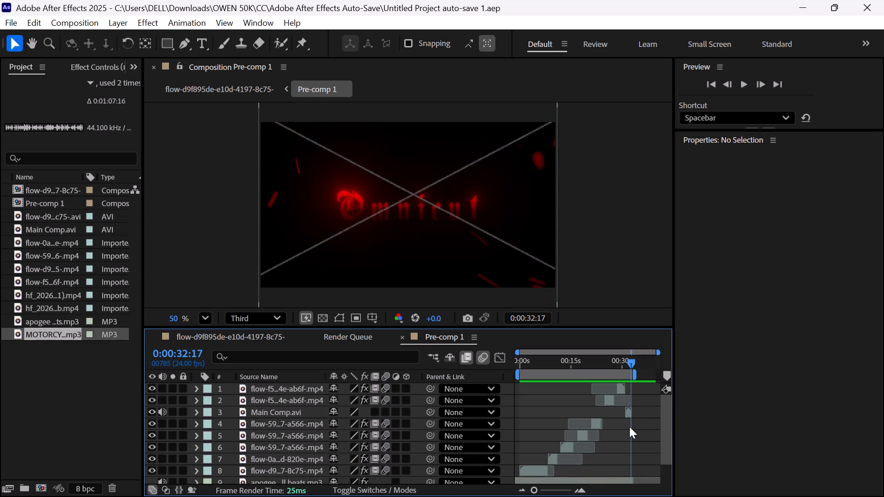
pyautogui.scroll(-3, 629, 427)
pyautogui.hscroll(-2, 629, 427)
pyautogui.scroll(-5, 629, 427)
pyautogui.scroll(2, 629, 427)
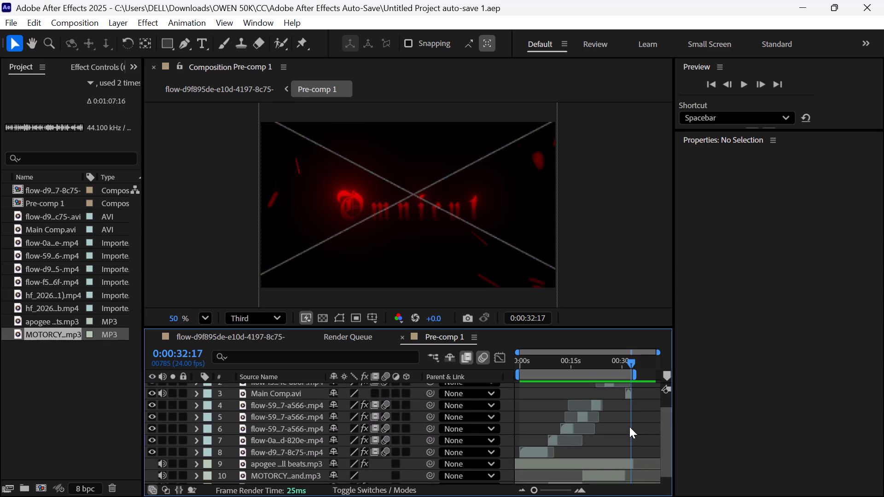
pyautogui.keyDown('ctrl'); pyautogui.scroll(4, 629, 427); pyautogui.keyUp('ctrl')
pyautogui.hscroll(-1, 629, 427)
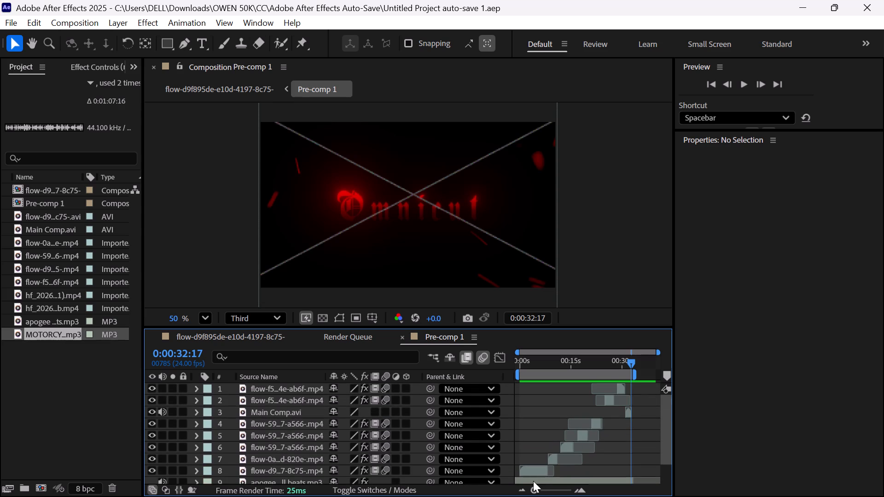
# Scrub closely through the Main Comp.avi outro clip, stopping at 0:00:32:06.
pyautogui.moveTo(534, 488); pyautogui.dragTo(562, 491)
pyautogui.moveTo(587, 359); pyautogui.dragTo(567, 364)
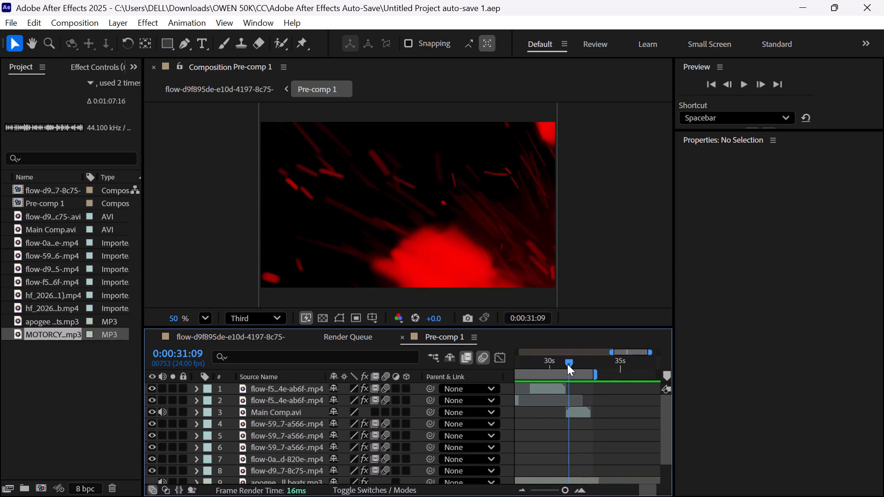
pyautogui.moveTo(567, 364); pyautogui.dragTo(576, 364)
pyautogui.moveTo(576, 364); pyautogui.dragTo(582, 366)
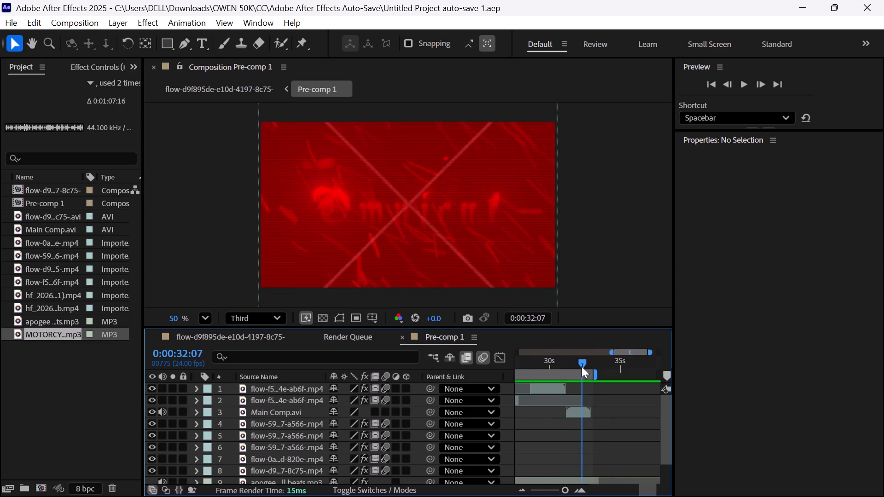
pyautogui.moveTo(582, 366); pyautogui.dragTo(581, 366)
# Open the Main Comp.avi outro layer in its own layer viewer.
pyautogui.click(574, 409)
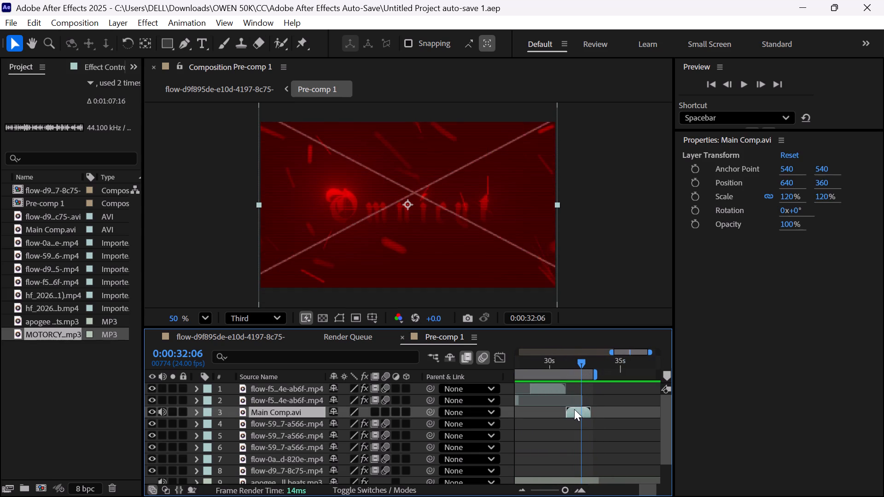
pyautogui.doubleClick(574, 409)
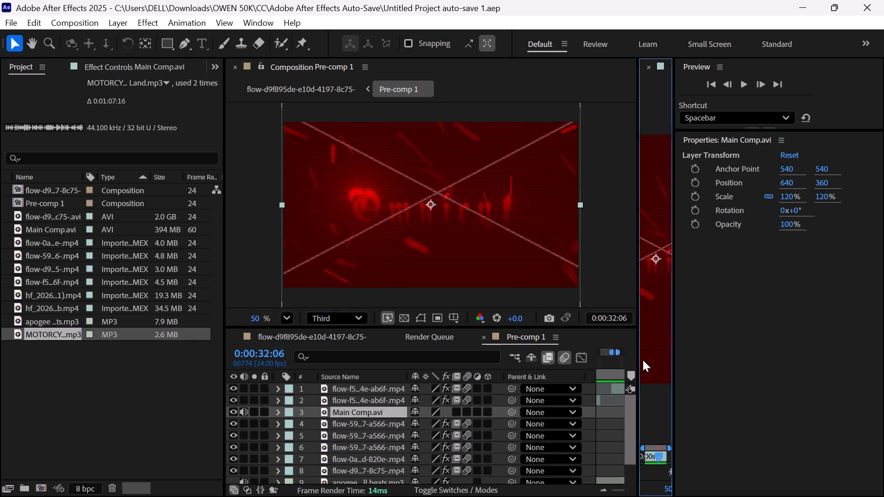
# Enlarge the Main Comp.avi layer viewer enough to reach its controls and close it.
pyautogui.click(638, 362)
pyautogui.moveTo(638, 362); pyautogui.dragTo(516, 357)
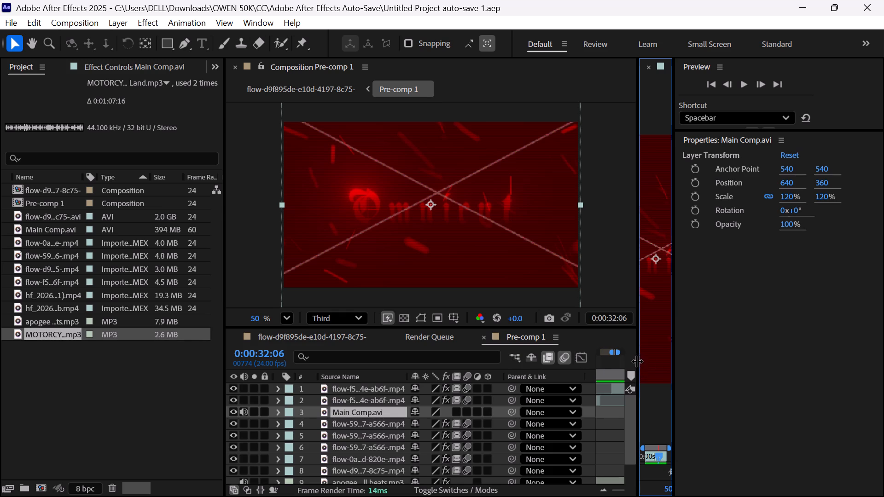
pyautogui.moveTo(637, 361); pyautogui.dragTo(425, 351)
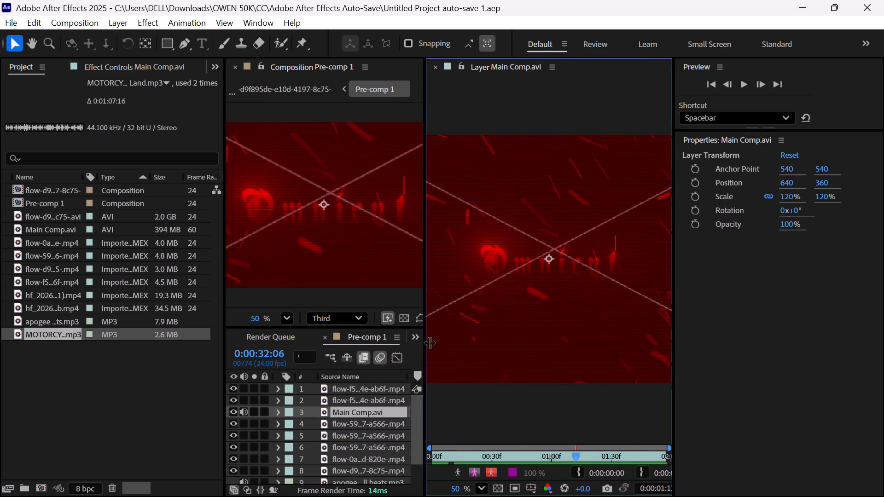
pyautogui.click(436, 65)
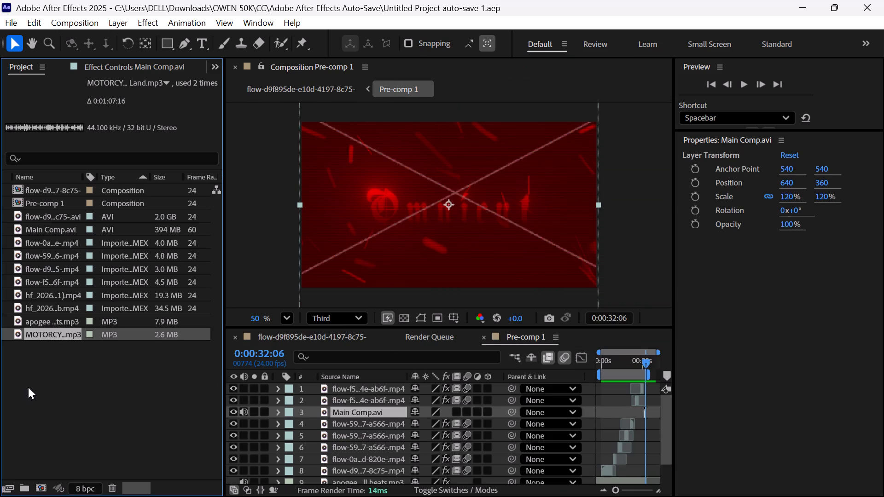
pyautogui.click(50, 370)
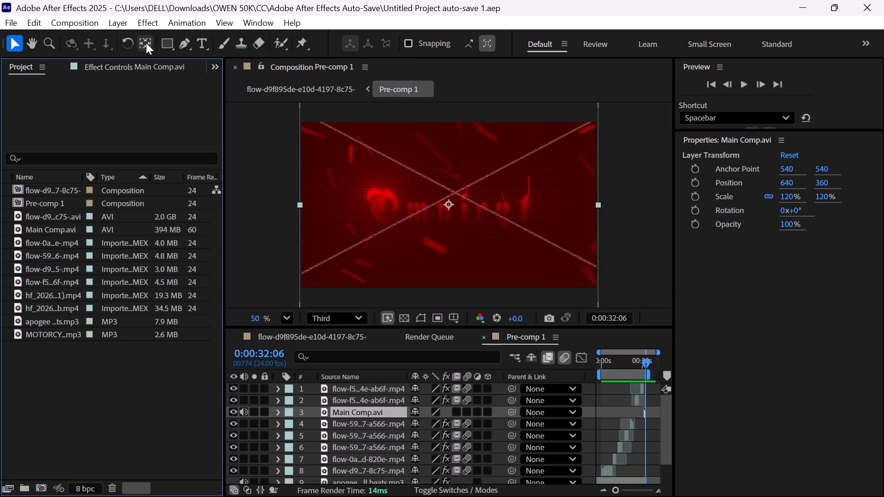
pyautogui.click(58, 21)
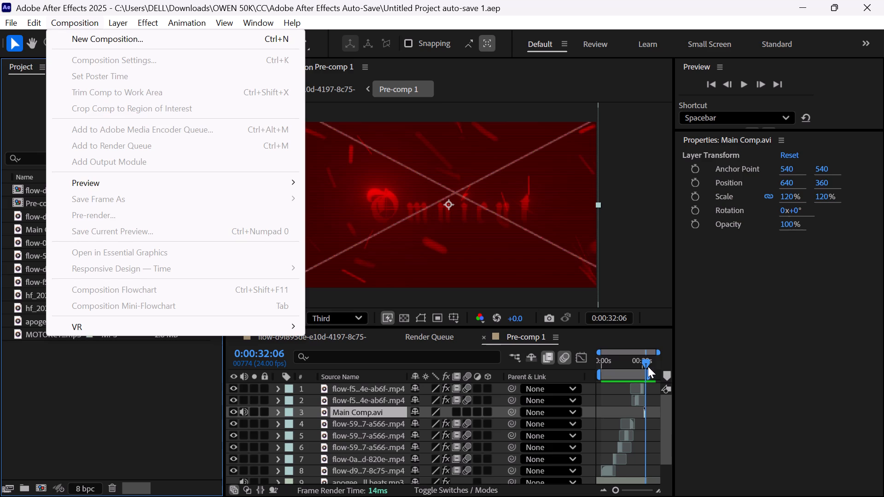
# Scrub through the first half of Pre-comp 1 and return to 0:00:00:00.
pyautogui.moveTo(646, 365); pyautogui.dragTo(568, 368)
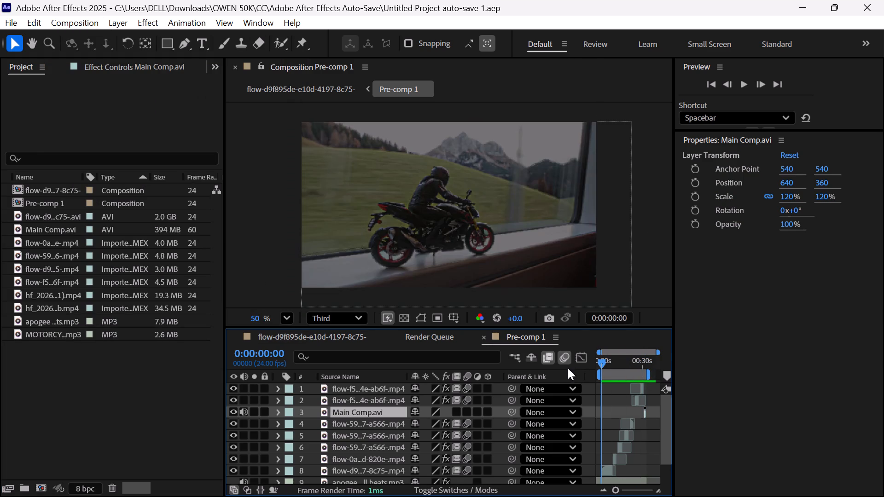
pyautogui.moveTo(568, 368); pyautogui.dragTo(573, 390)
pyautogui.moveTo(573, 390); pyautogui.dragTo(616, 395)
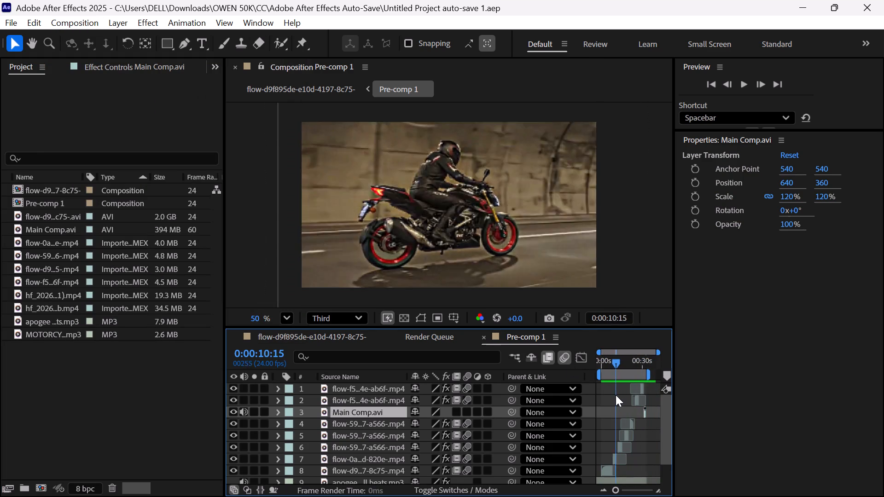
pyautogui.moveTo(616, 395); pyautogui.dragTo(592, 422)
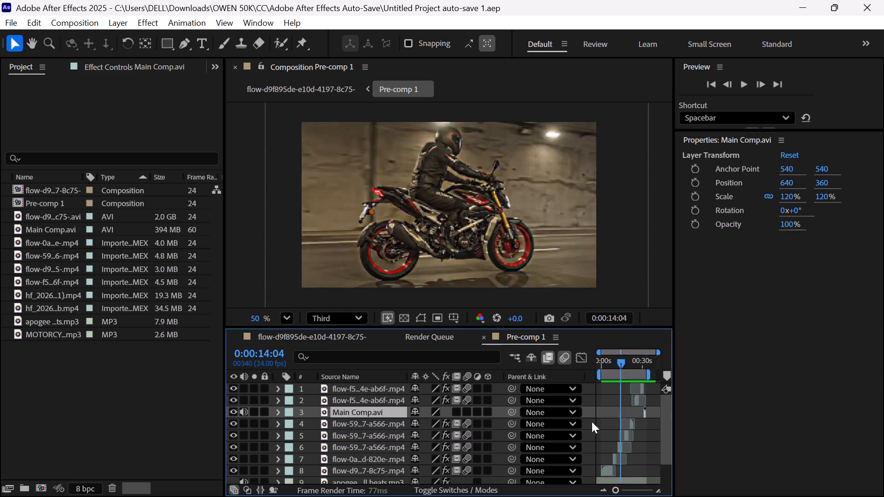
pyautogui.moveTo(592, 422); pyautogui.dragTo(563, 425)
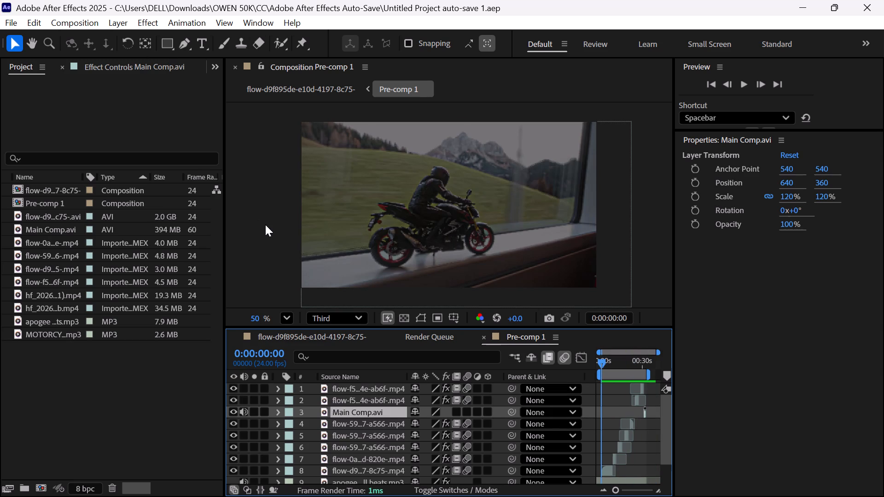
# Import Outro Project FIle By Silent.aep from the Downloads folder, accepting the font substitution.
pyautogui.doubleClick(120, 381)
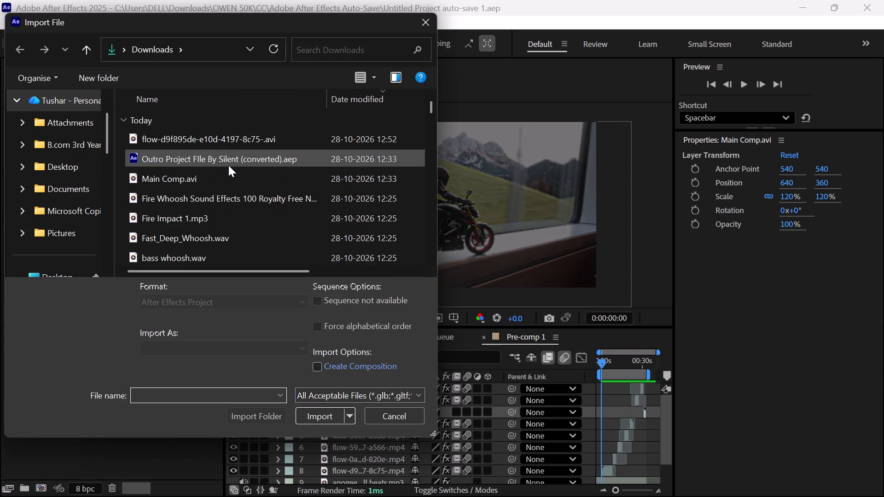
pyautogui.scroll(-1, 228, 165)
pyautogui.click(225, 212)
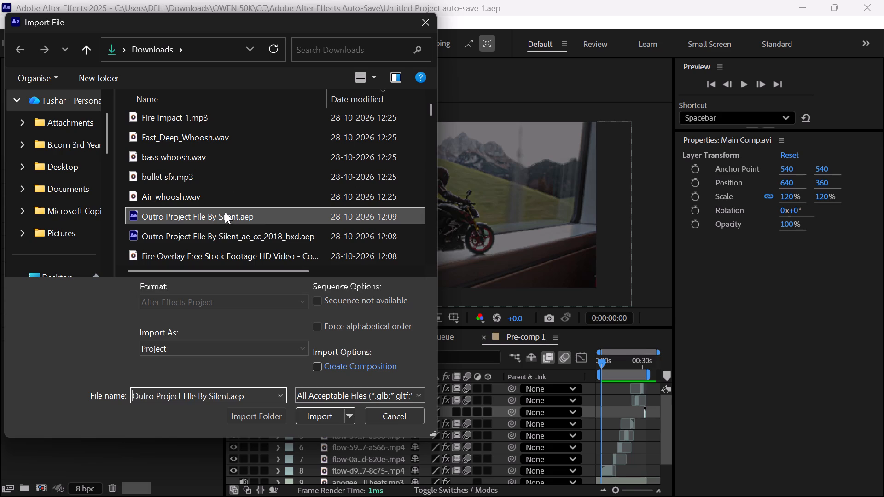
pyautogui.click(318, 417)
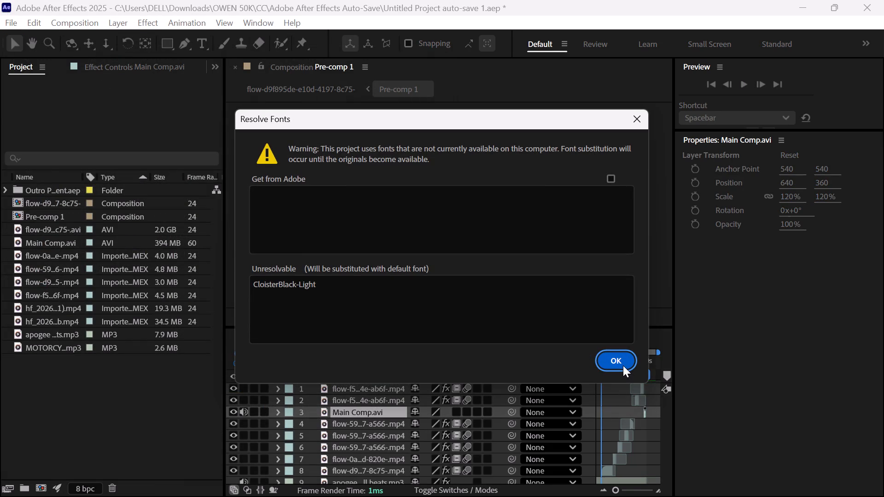
pyautogui.click(623, 365)
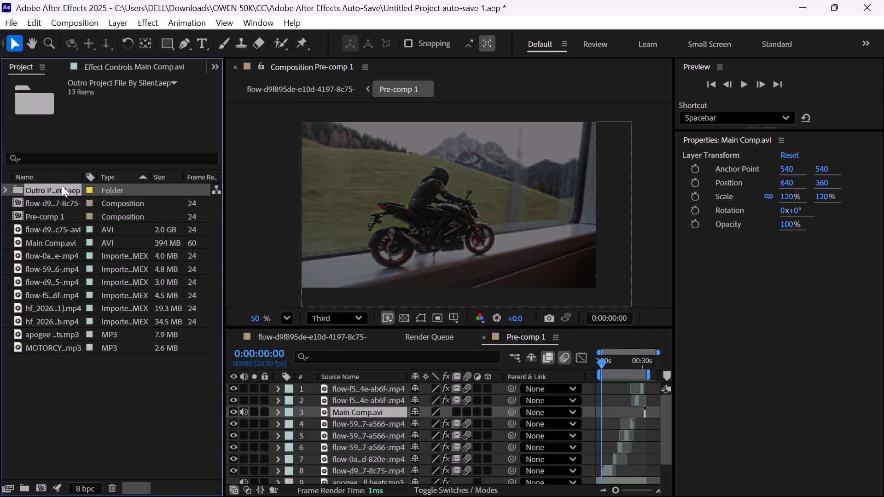
# Add the imported outro project folder's contents to Pre-comp 1 directly above the Main Comp.avi layer, starting near the 0:00:30 mark.
pyautogui.click(62, 188)
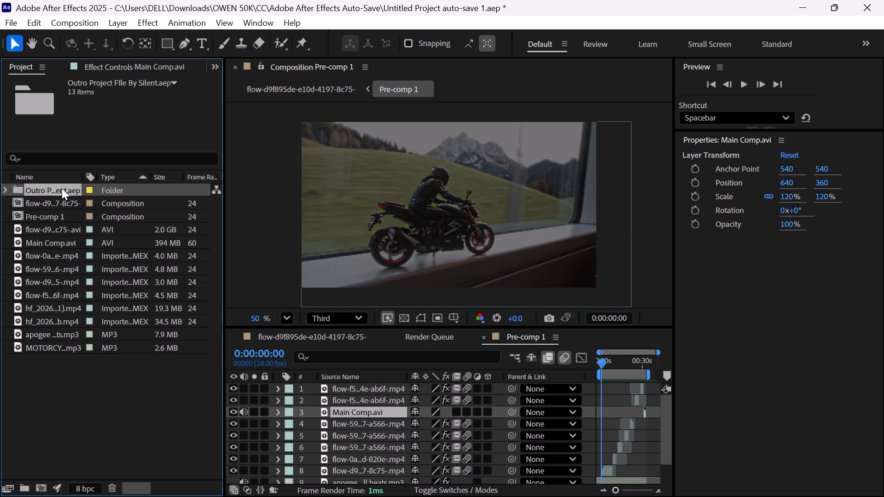
pyautogui.moveTo(62, 188); pyautogui.dragTo(583, 370)
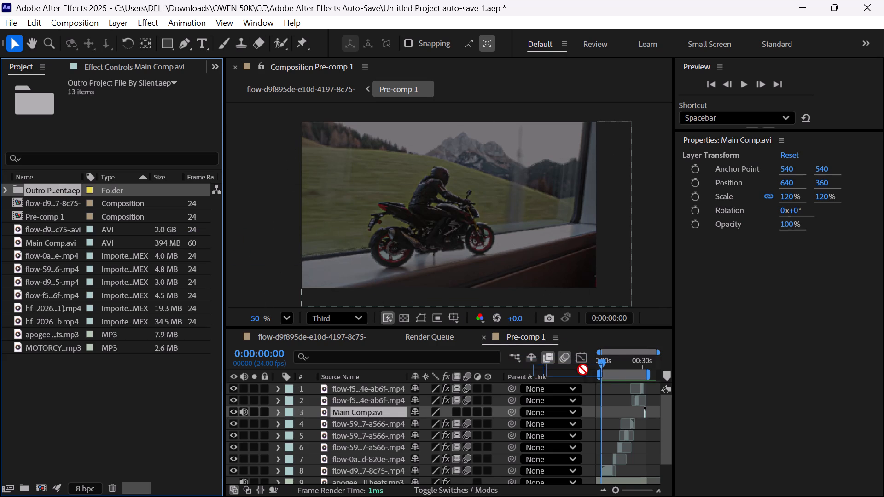
pyautogui.moveTo(583, 370); pyautogui.dragTo(661, 397)
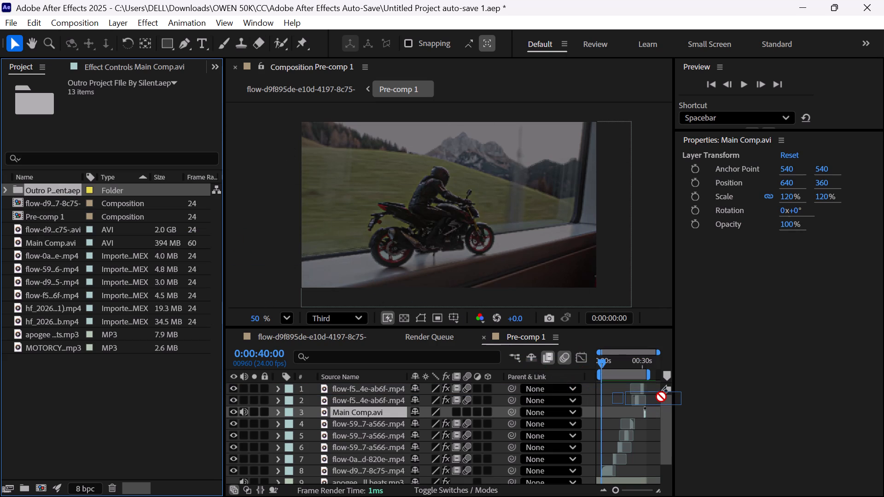
pyautogui.moveTo(661, 397); pyautogui.dragTo(669, 399)
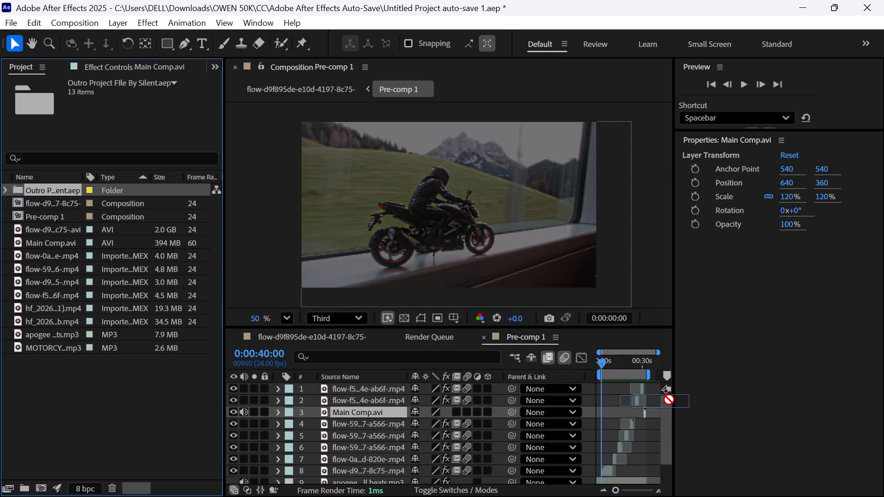
pyautogui.moveTo(669, 399); pyautogui.dragTo(671, 405)
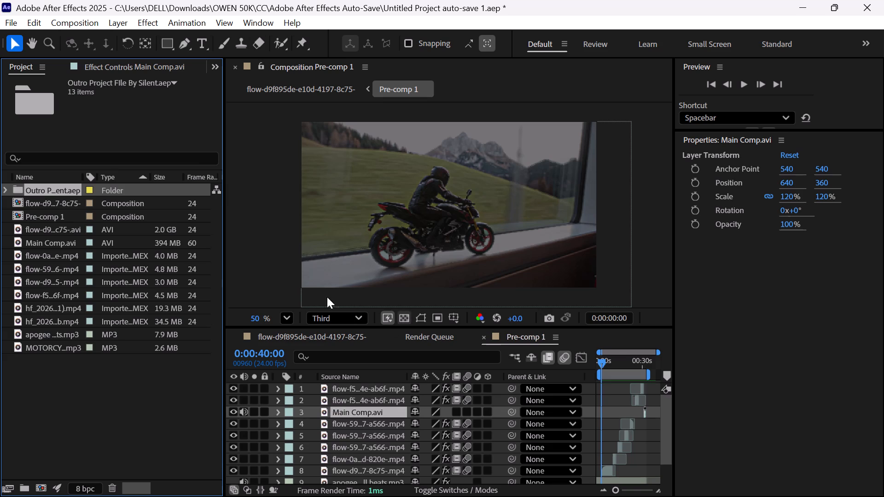
pyautogui.moveTo(36, 188); pyautogui.dragTo(605, 405)
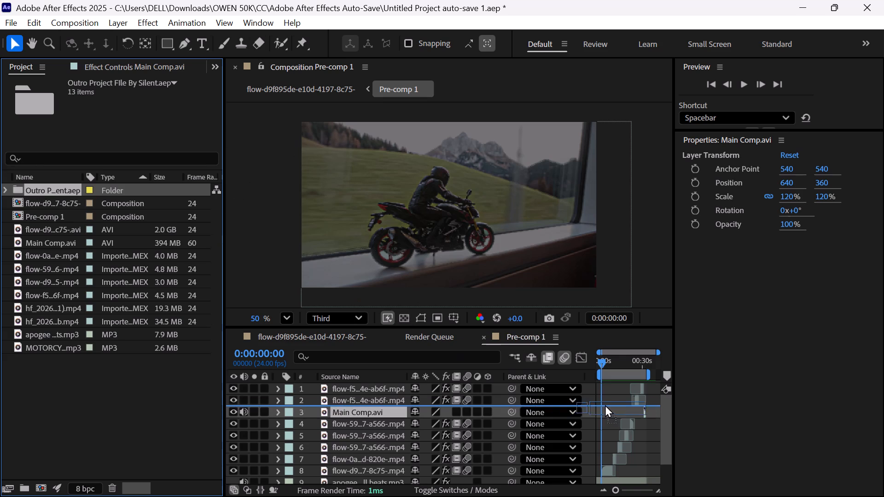
pyautogui.moveTo(605, 405); pyautogui.dragTo(640, 401)
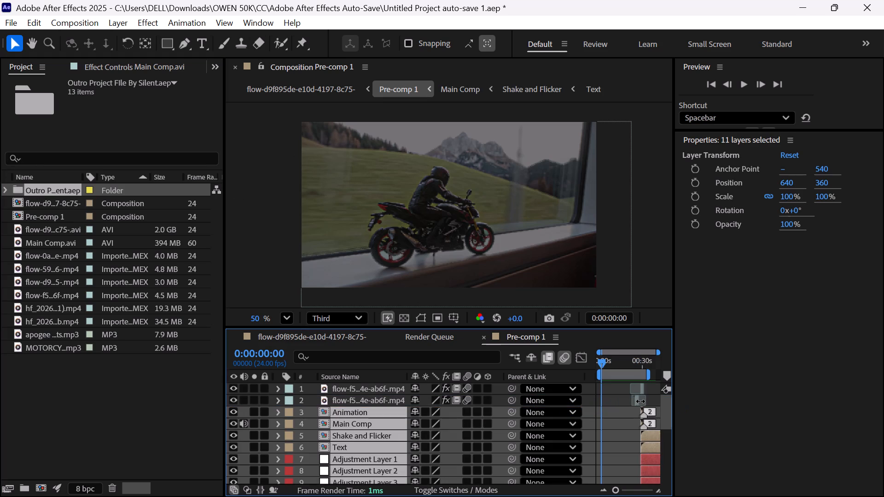
# Shift the newly added outro layers in Pre-comp 1 about 2 seconds later, so they start just after the 0:00:30 mark.
pyautogui.hscroll(-1, 627, 442)
pyautogui.scroll(-1, 627, 442)
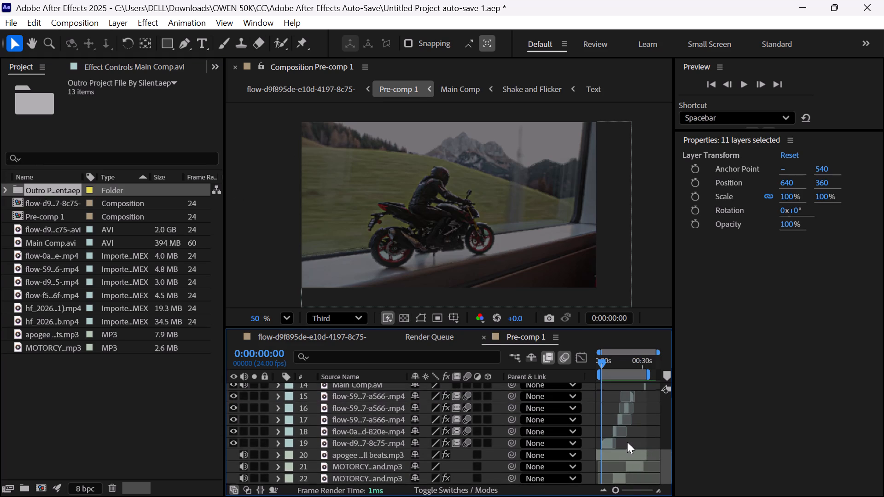
pyautogui.moveTo(621, 490); pyautogui.dragTo(636, 490)
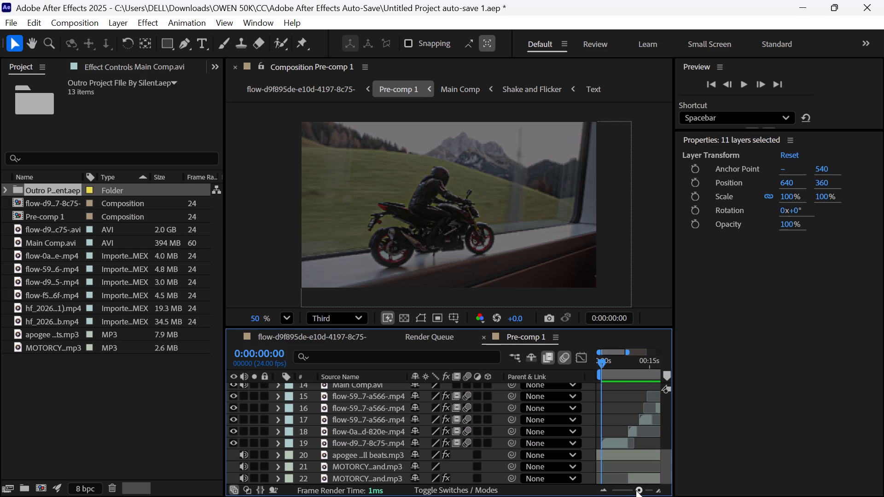
pyautogui.moveTo(636, 490); pyautogui.dragTo(637, 491)
pyautogui.hscroll(-1, 628, 440)
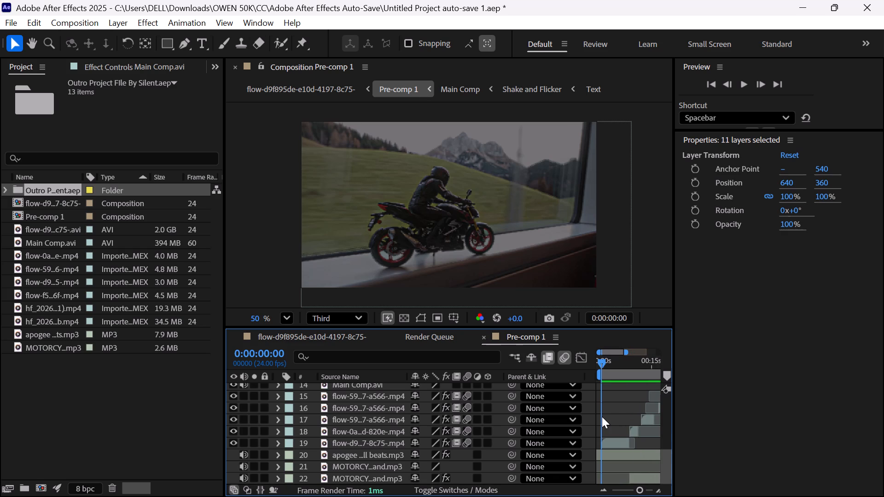
pyautogui.hscroll(-1, 602, 416)
pyautogui.scroll(1, 602, 416)
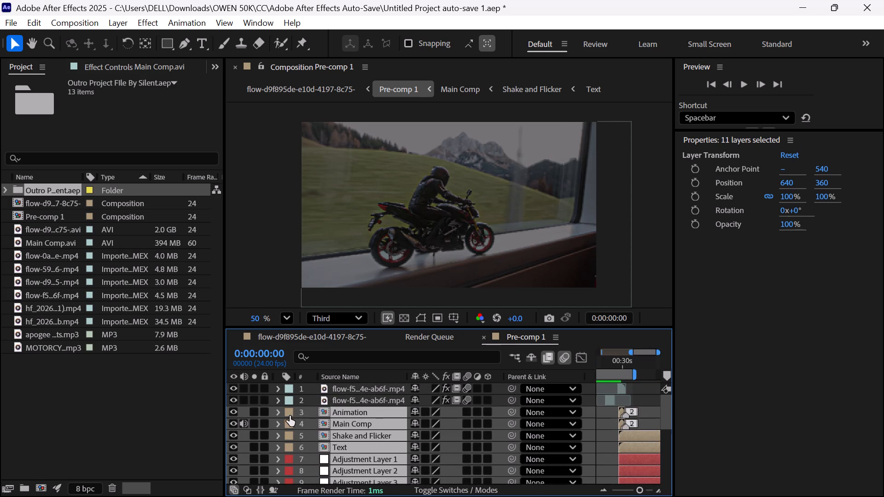
pyautogui.click(274, 412)
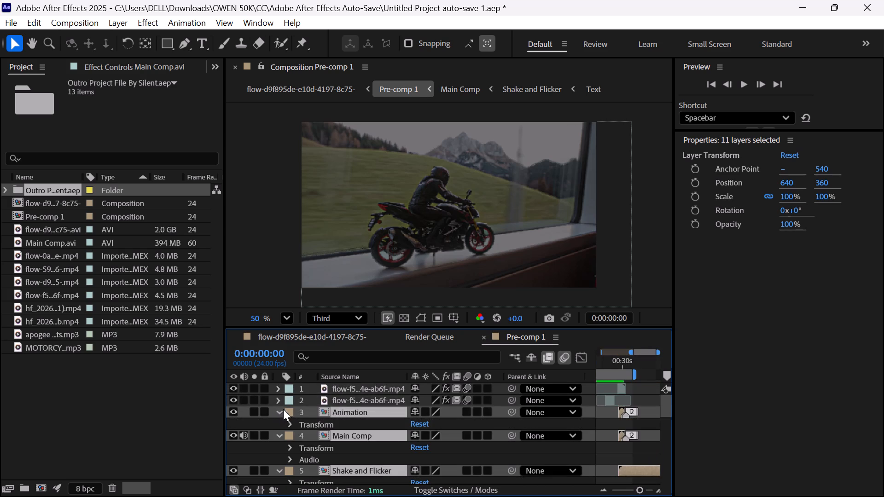
pyautogui.click(279, 435)
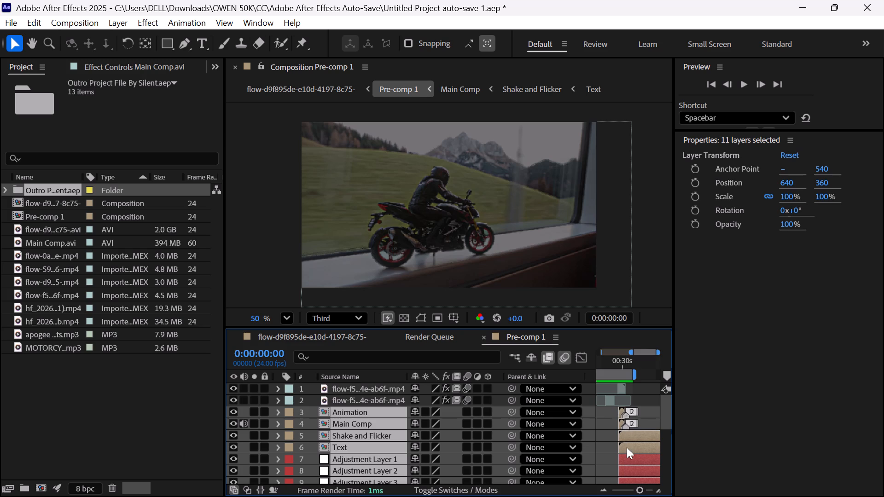
pyautogui.moveTo(632, 435); pyautogui.dragTo(638, 435)
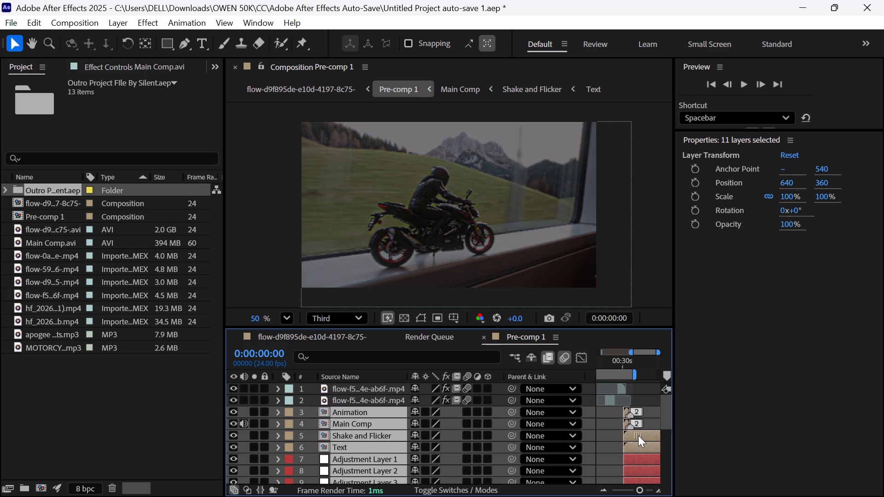
pyautogui.moveTo(638, 435); pyautogui.dragTo(637, 436)
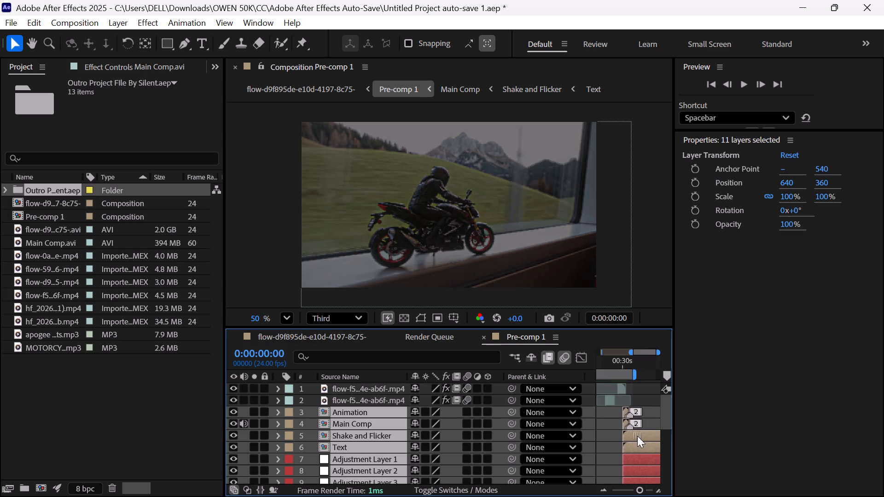
pyautogui.moveTo(637, 436); pyautogui.dragTo(639, 436)
# Preview Pre-comp 1 from the beginning.
pyautogui.press('space')
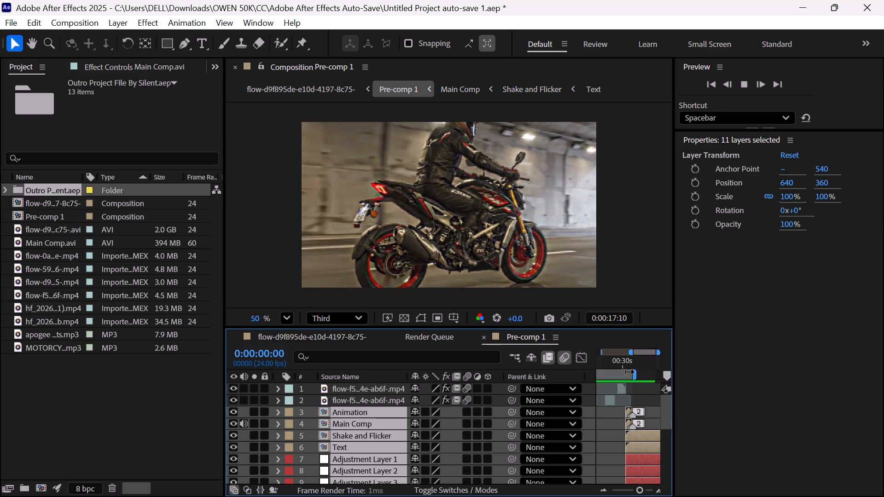
# Extend the Pre-comp 1 work area to the end of the composition and move its start to about 0:00:14.
pyautogui.moveTo(634, 372); pyautogui.dragTo(672, 369)
pyautogui.press('space')
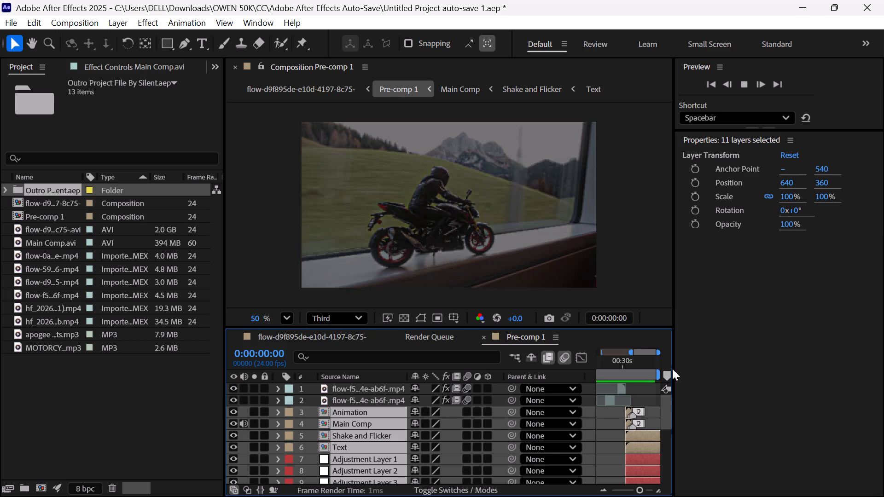
pyautogui.hscroll(2, 623, 416)
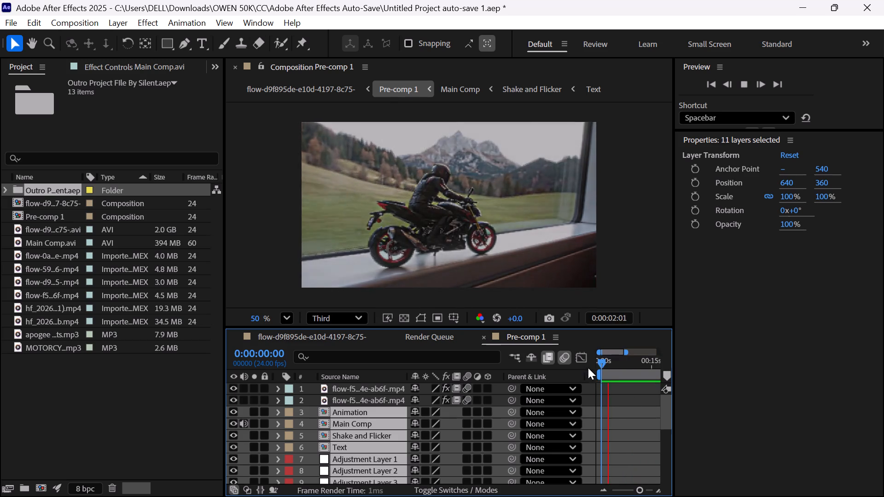
pyautogui.moveTo(599, 374); pyautogui.dragTo(624, 389)
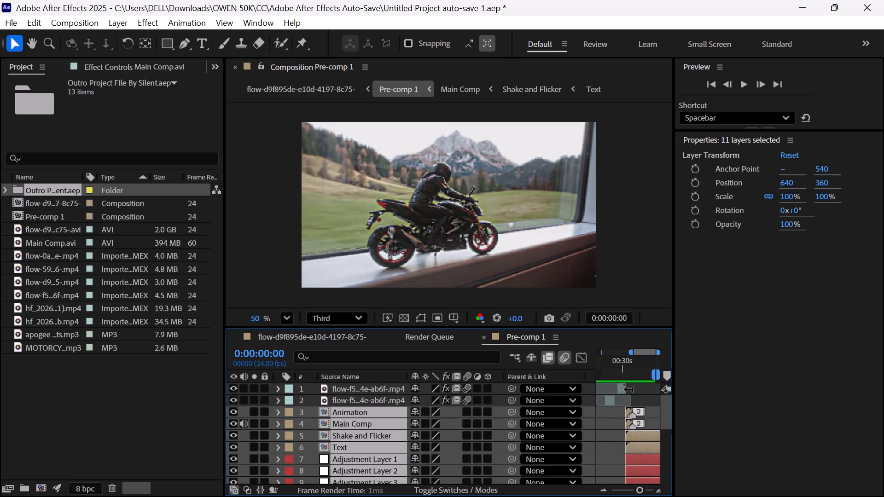
pyautogui.moveTo(624, 389); pyautogui.dragTo(598, 420)
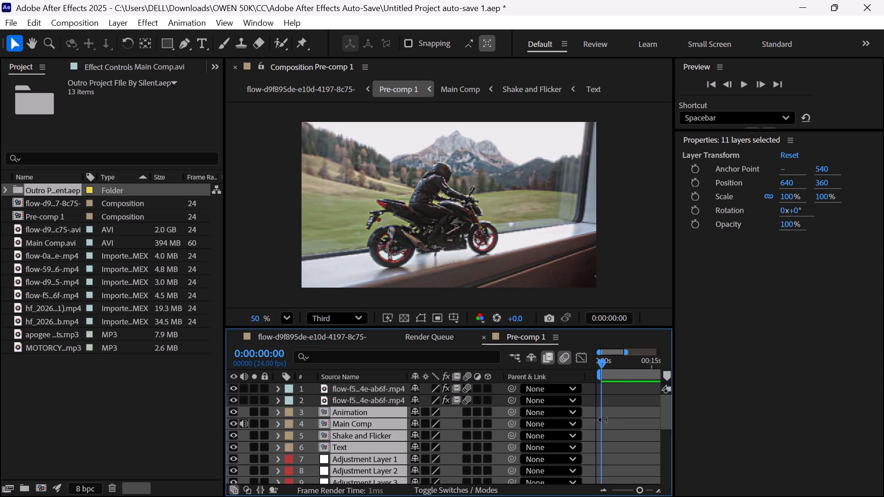
pyautogui.moveTo(598, 420); pyautogui.dragTo(649, 427)
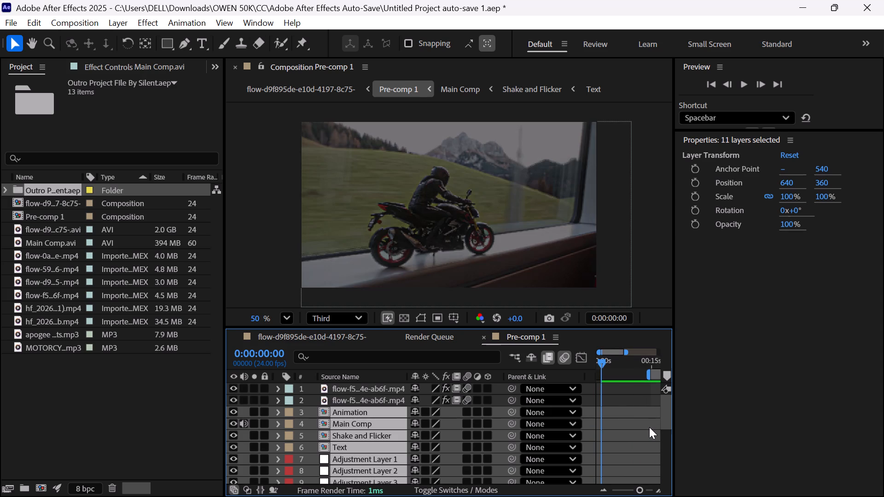
# Preview Pre-comp 1 from the beginning and scrub through the outro section from about 0:00:31 to the end.
pyautogui.press('space')
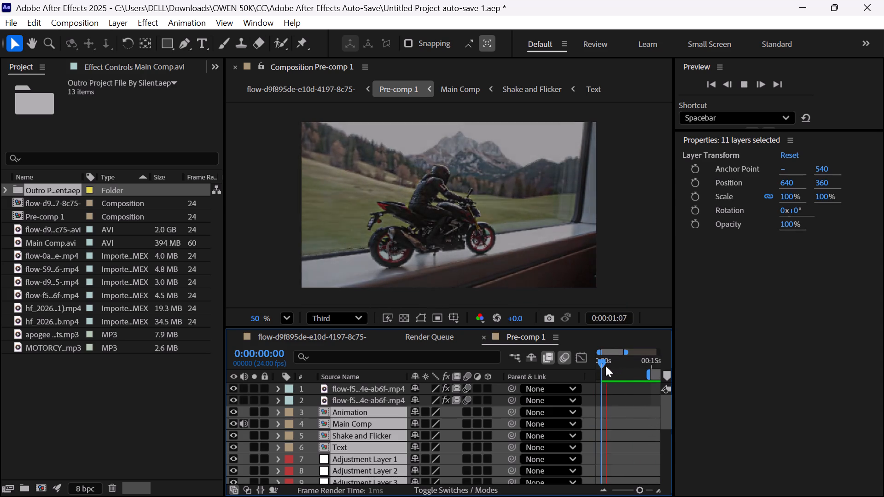
pyautogui.moveTo(599, 366); pyautogui.dragTo(658, 371)
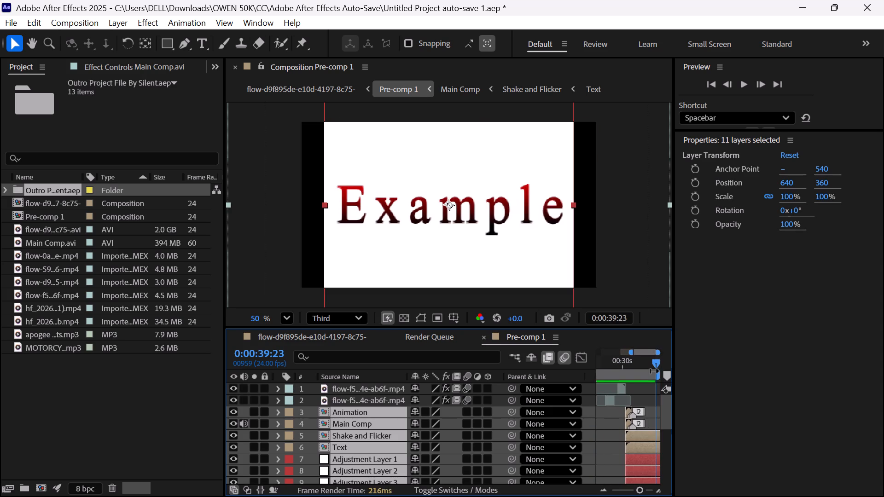
pyautogui.moveTo(656, 363); pyautogui.dragTo(631, 364)
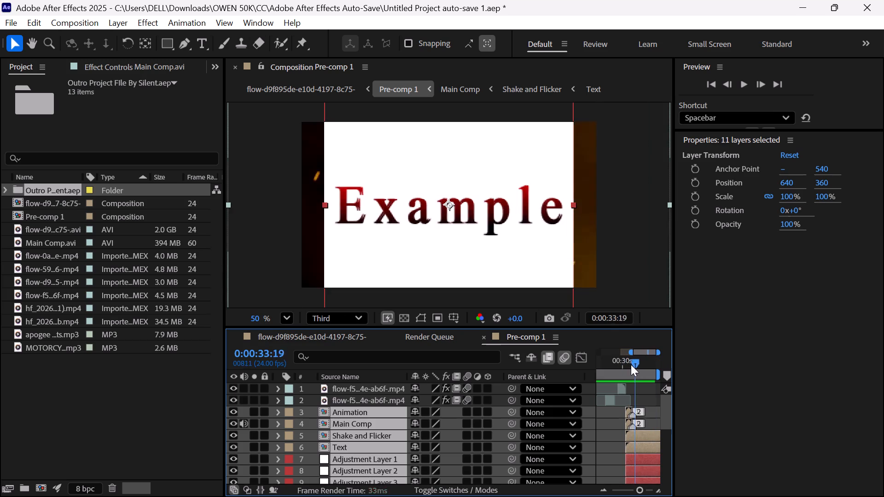
pyautogui.moveTo(631, 364); pyautogui.dragTo(628, 366)
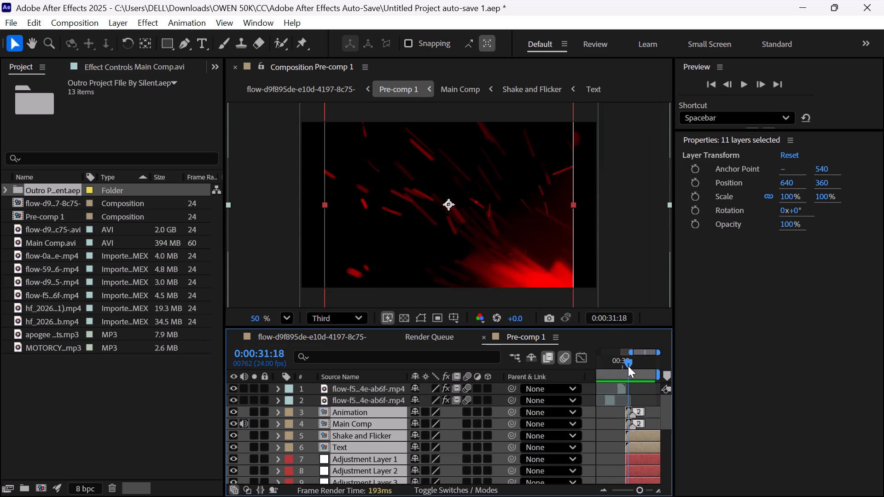
pyautogui.moveTo(628, 366); pyautogui.dragTo(630, 365)
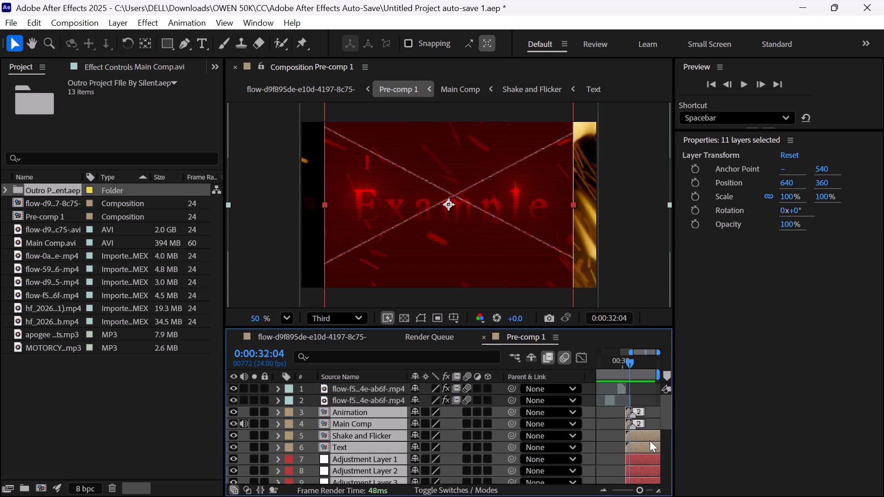
pyautogui.click(646, 446)
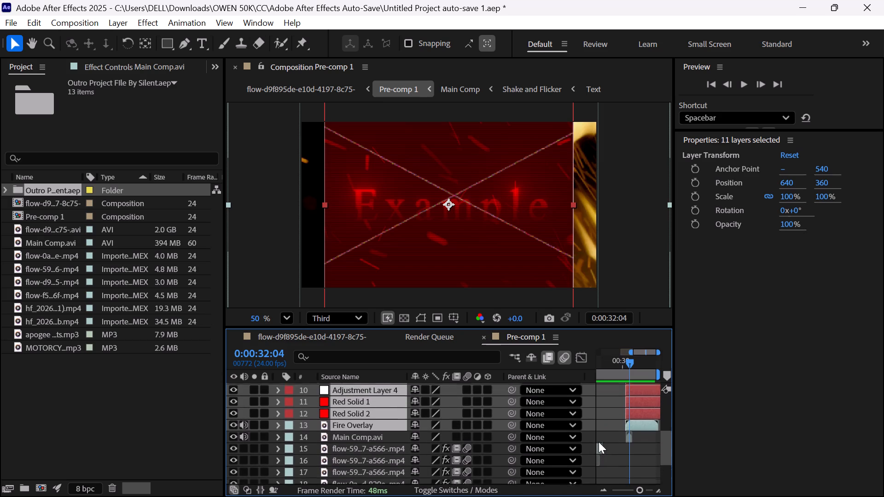
pyautogui.scroll(1, 599, 436)
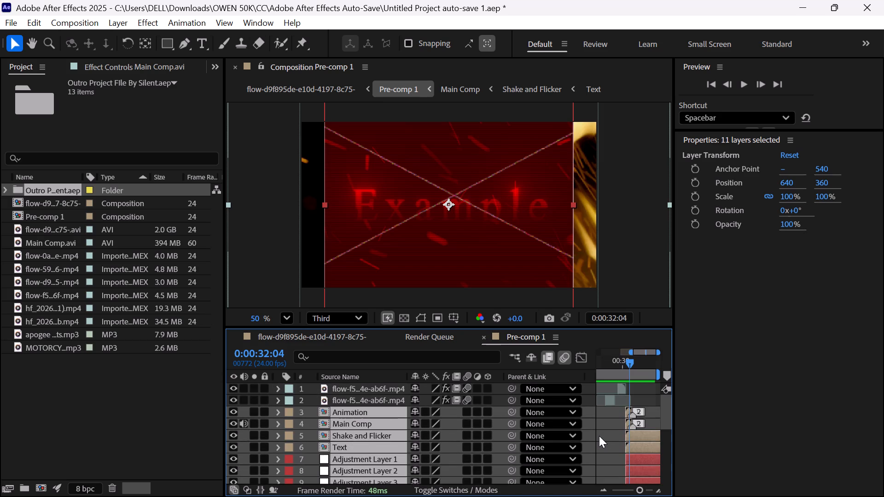
pyautogui.scroll(1, 599, 436)
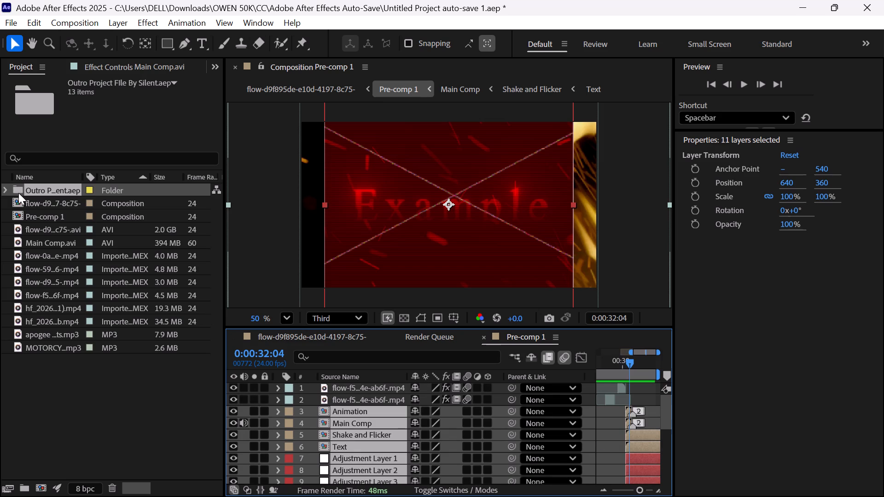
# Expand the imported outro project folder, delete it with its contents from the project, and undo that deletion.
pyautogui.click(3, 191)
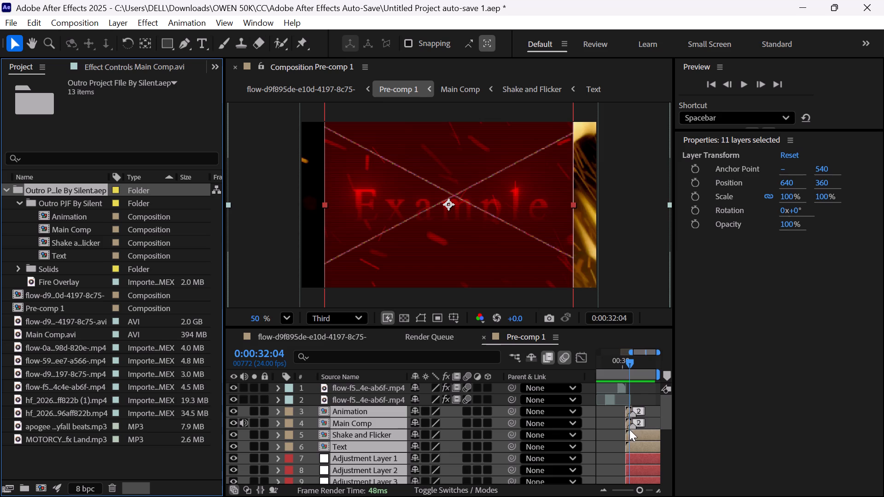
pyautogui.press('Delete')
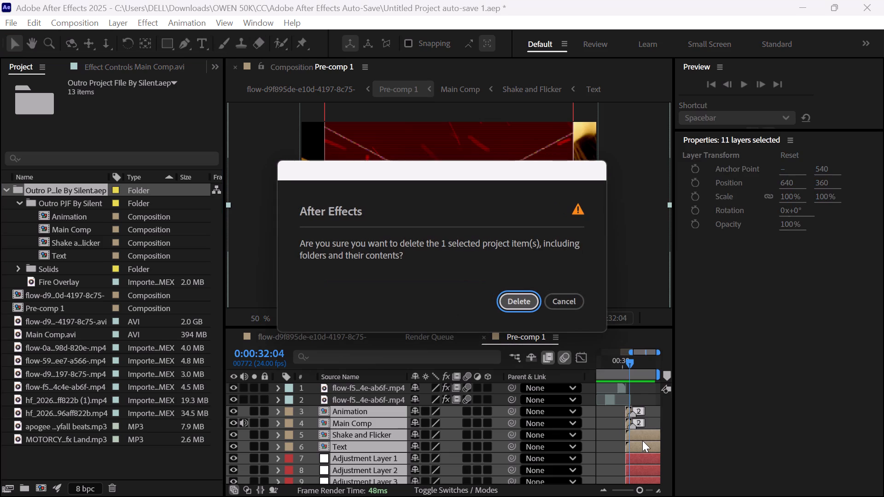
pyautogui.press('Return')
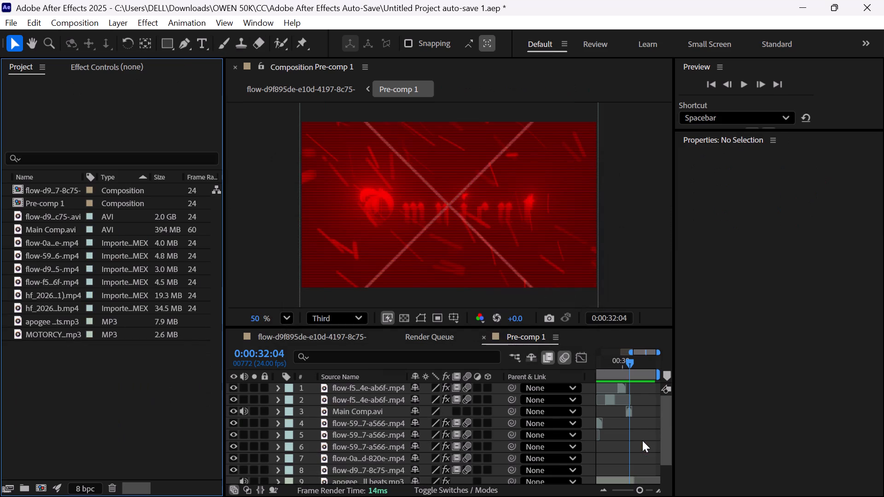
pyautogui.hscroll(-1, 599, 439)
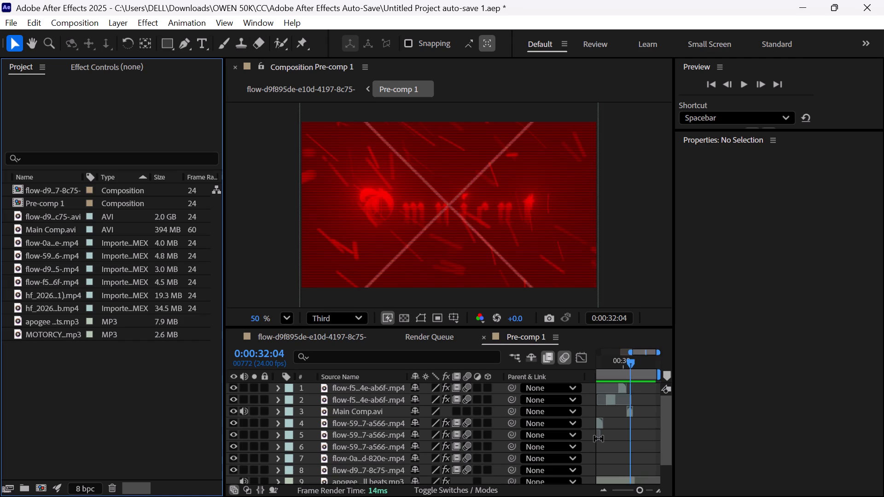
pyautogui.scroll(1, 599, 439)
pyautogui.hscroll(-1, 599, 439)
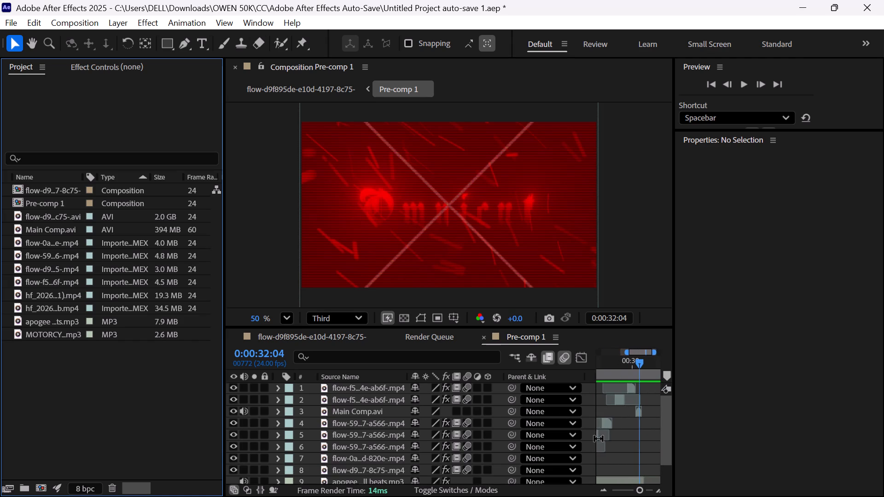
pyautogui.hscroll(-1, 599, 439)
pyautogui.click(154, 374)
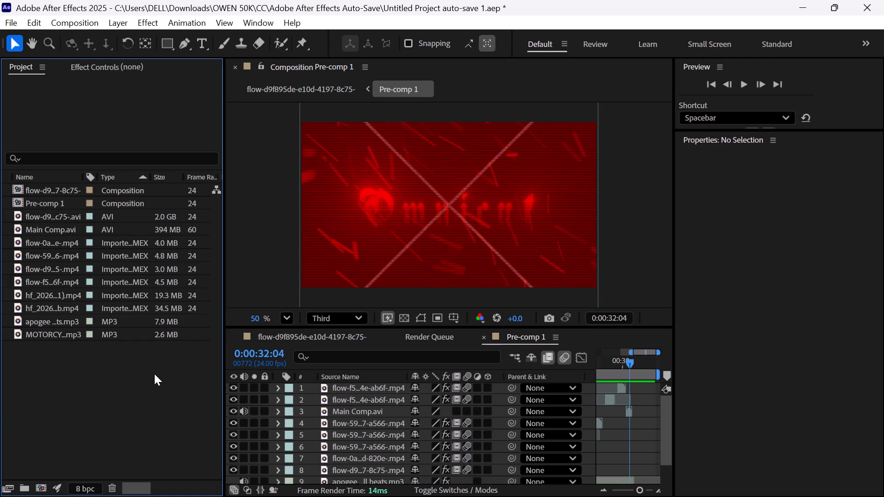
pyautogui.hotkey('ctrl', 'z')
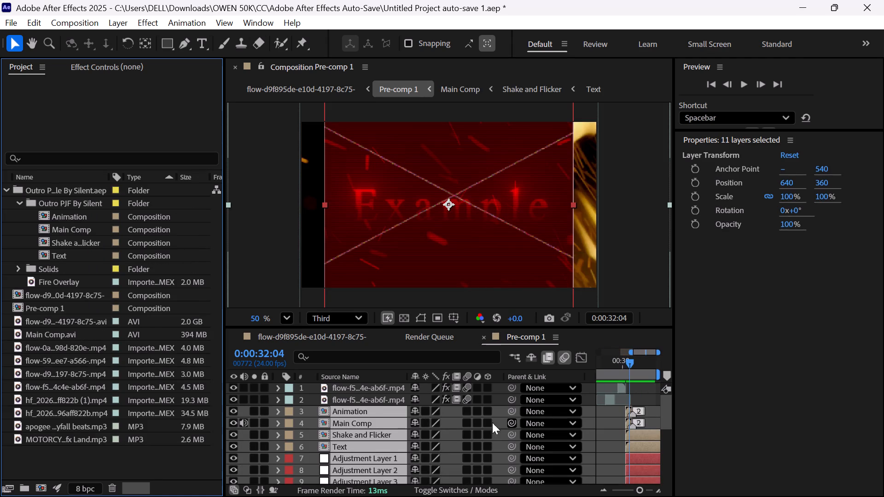
# Delete the selected outro layers, from Animation down to Fire Overlay, from Pre-comp 1.
pyautogui.click(366, 410)
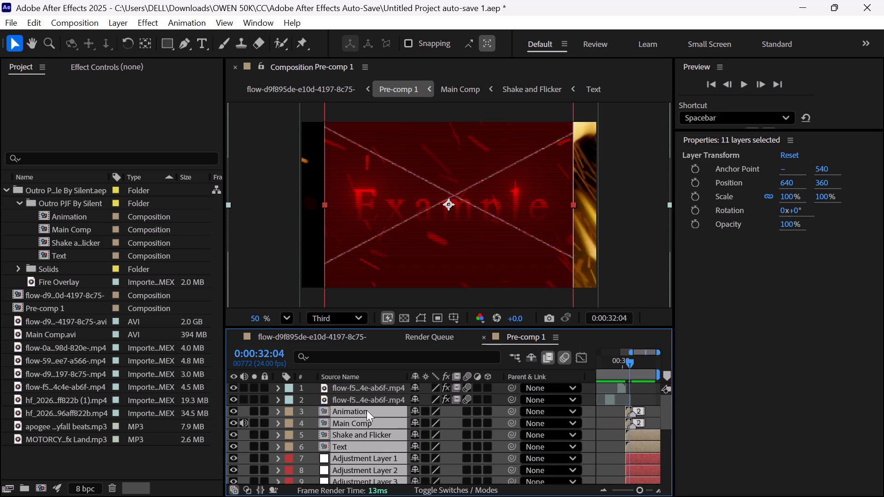
pyautogui.press('Delete')
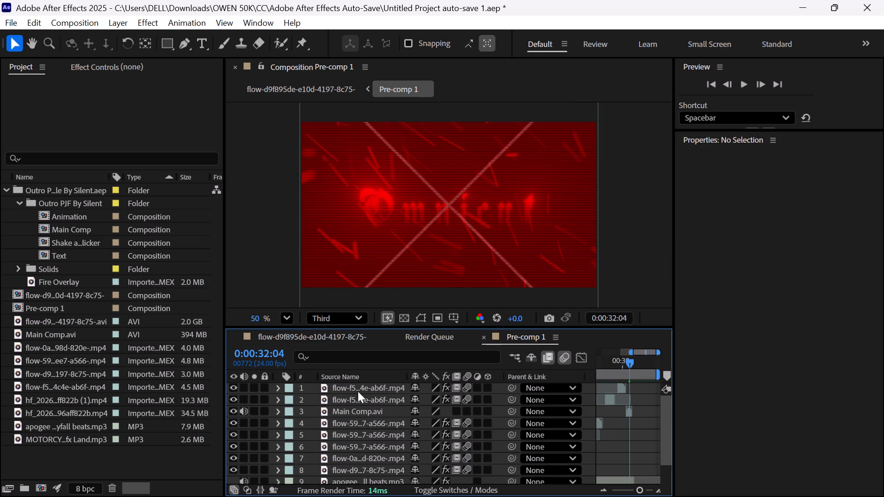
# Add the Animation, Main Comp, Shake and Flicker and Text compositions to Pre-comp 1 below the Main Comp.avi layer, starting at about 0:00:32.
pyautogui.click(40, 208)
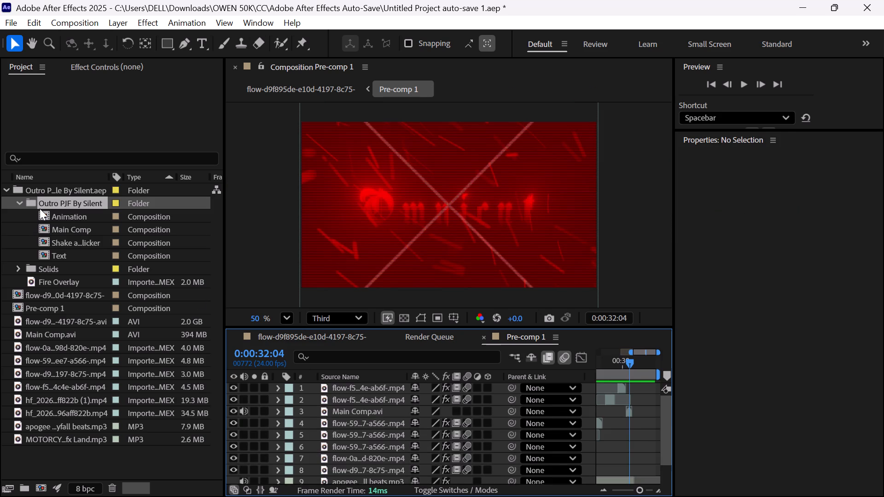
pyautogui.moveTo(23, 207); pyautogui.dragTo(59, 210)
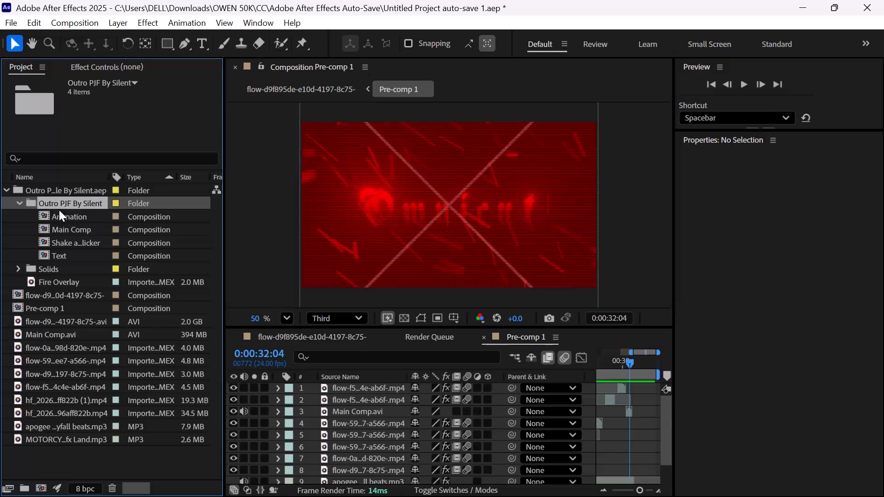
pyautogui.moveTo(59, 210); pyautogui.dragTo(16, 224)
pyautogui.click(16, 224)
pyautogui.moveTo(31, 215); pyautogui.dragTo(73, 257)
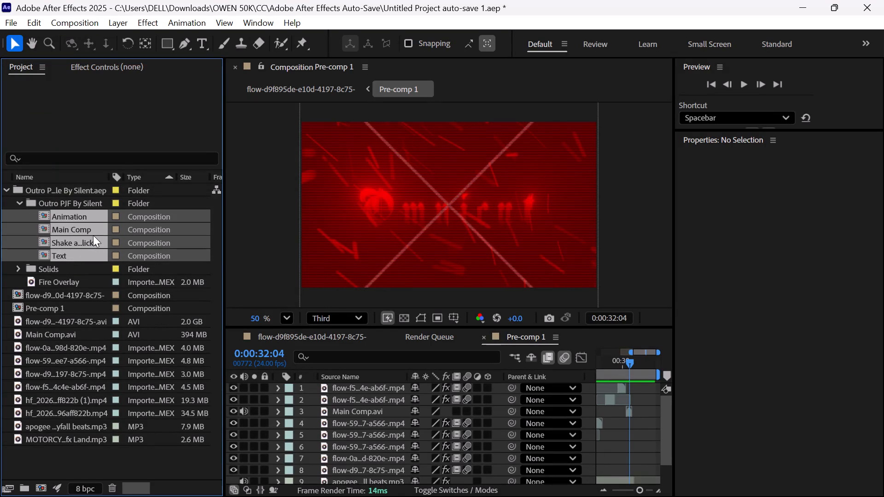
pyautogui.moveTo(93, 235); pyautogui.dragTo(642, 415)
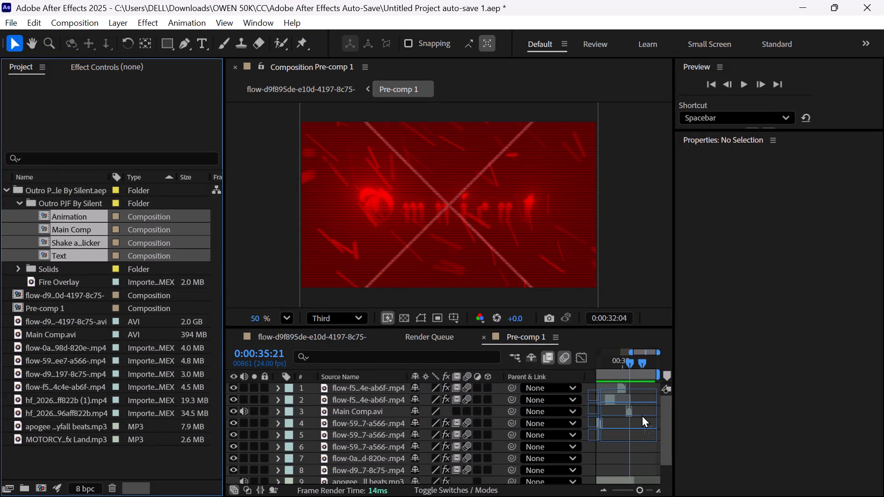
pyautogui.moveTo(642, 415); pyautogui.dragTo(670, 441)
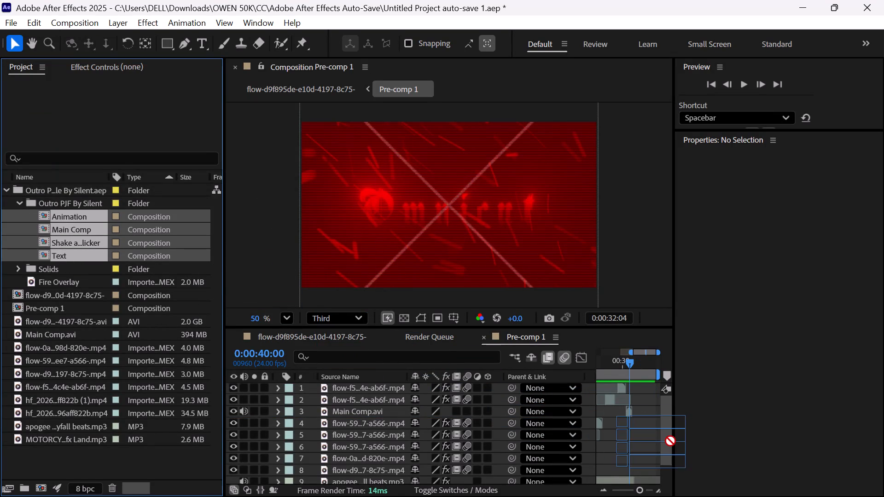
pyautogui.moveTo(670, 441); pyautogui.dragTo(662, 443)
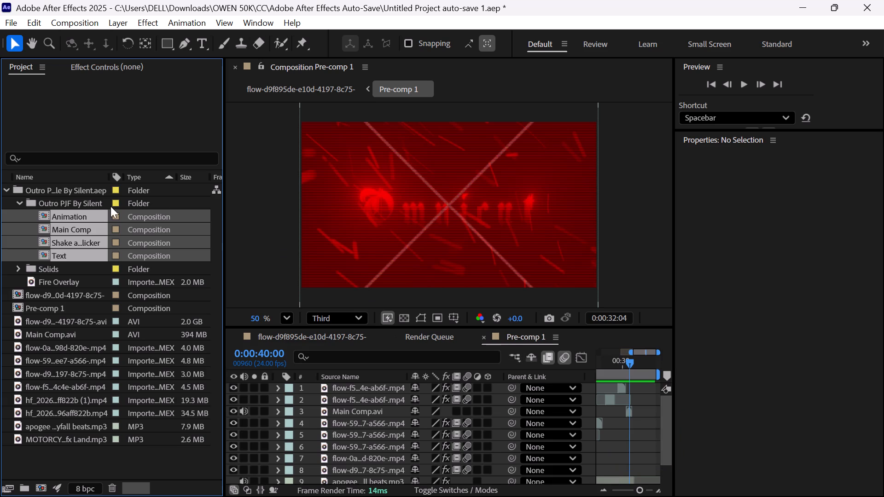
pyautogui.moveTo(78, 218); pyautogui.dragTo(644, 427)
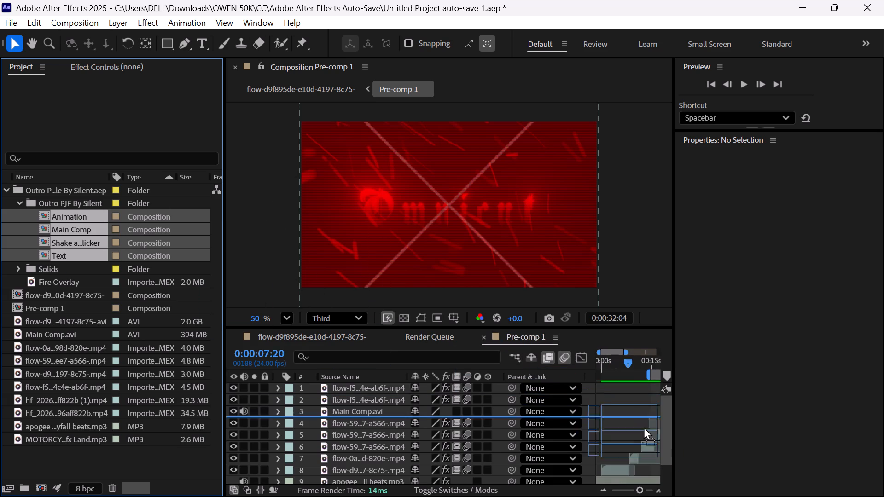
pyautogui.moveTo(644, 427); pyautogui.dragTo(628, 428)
# Preview Pre-comp 1 from about 0:00:28 to check the four added outro compositions.
pyautogui.press('space')
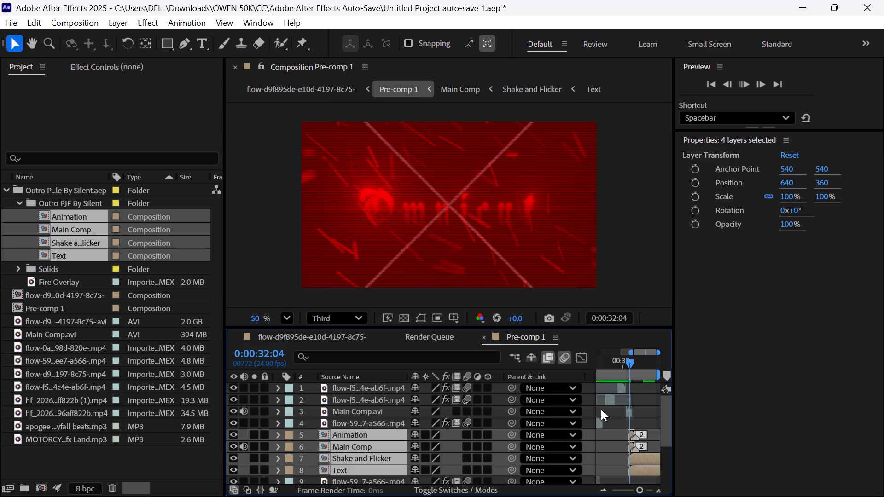
pyautogui.moveTo(629, 363); pyautogui.dragTo(622, 363)
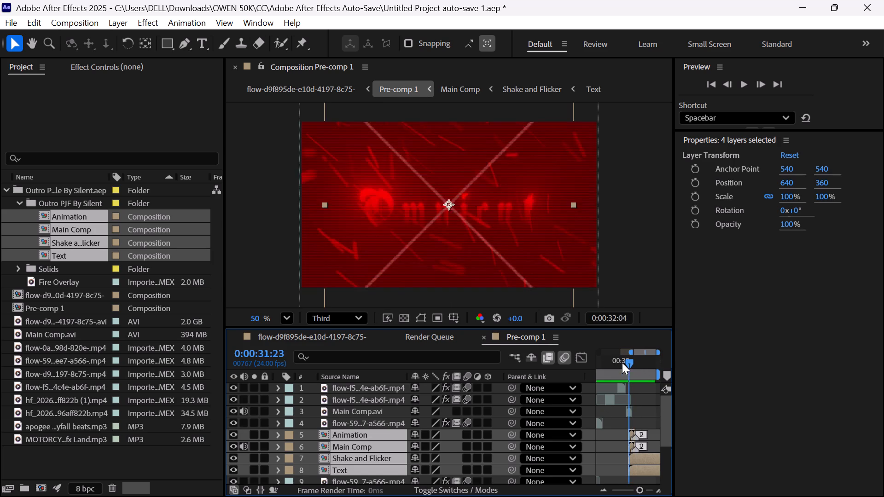
pyautogui.moveTo(622, 363); pyautogui.dragTo(617, 364)
pyautogui.press('space')
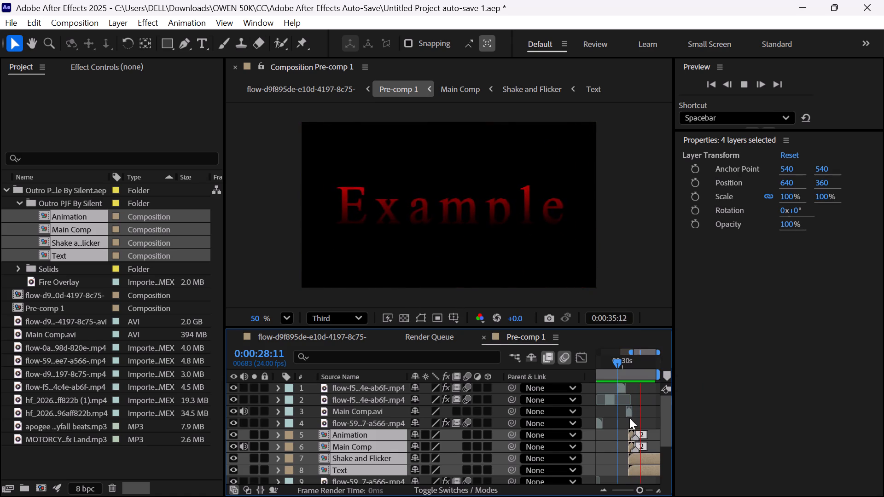
pyautogui.hscroll(-1, 629, 418)
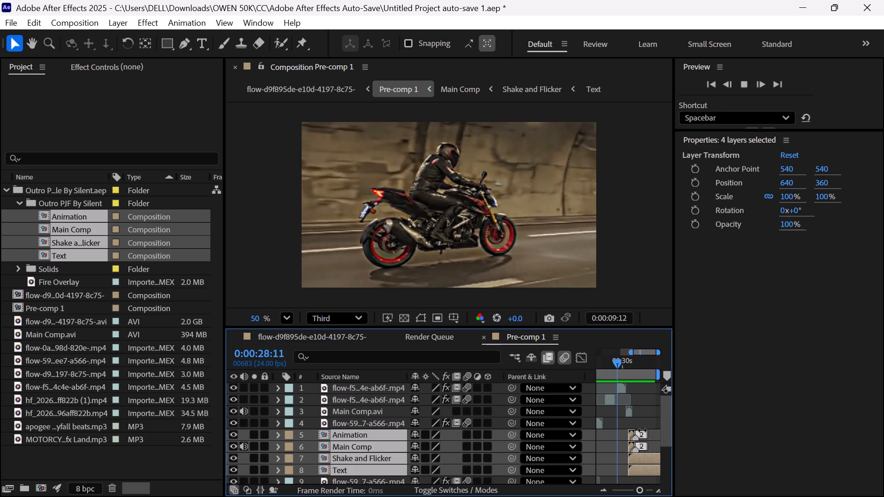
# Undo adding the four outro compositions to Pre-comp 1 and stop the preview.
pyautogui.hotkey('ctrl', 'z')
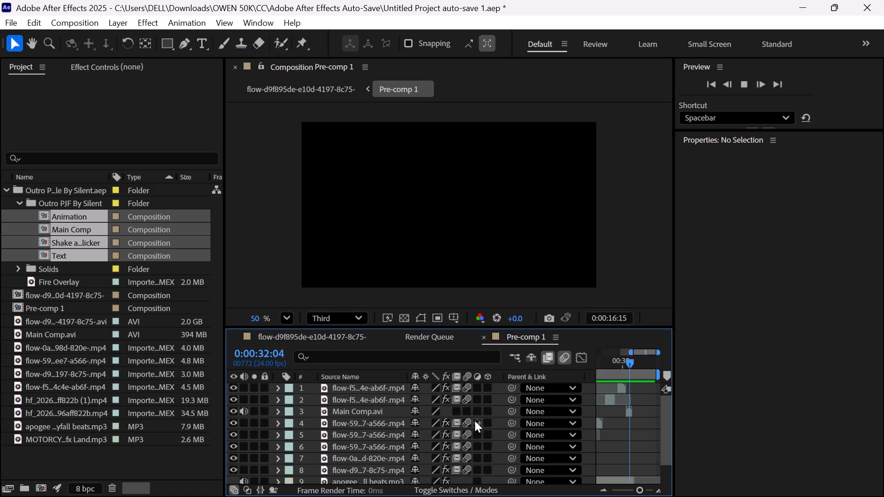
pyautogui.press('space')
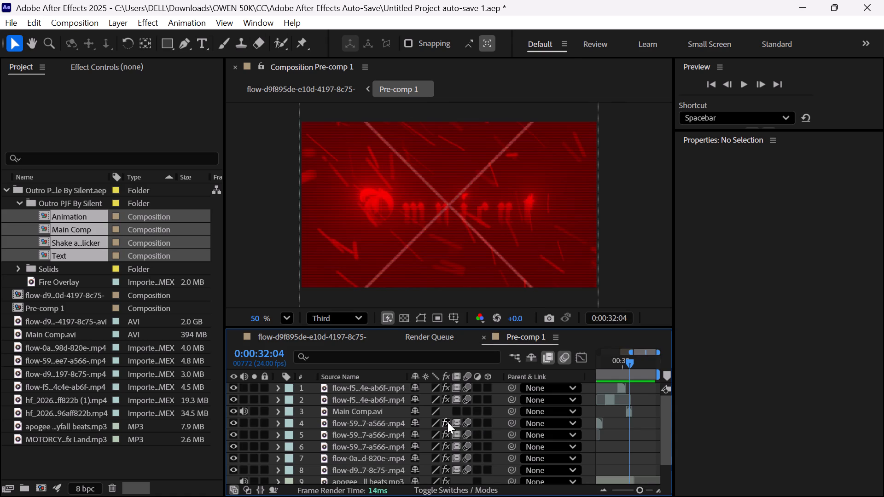
# Pre-render Pre-comp 1, adding it to the Render Queue.
pyautogui.click(187, 28)
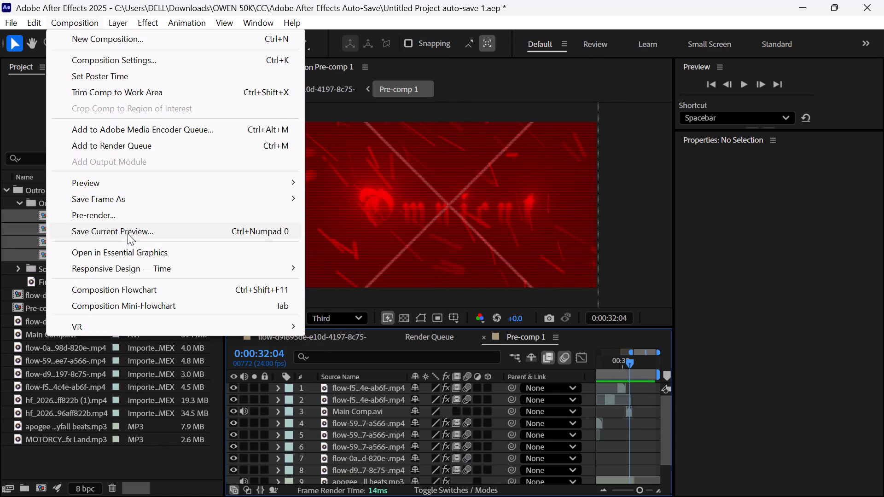
pyautogui.click(127, 214)
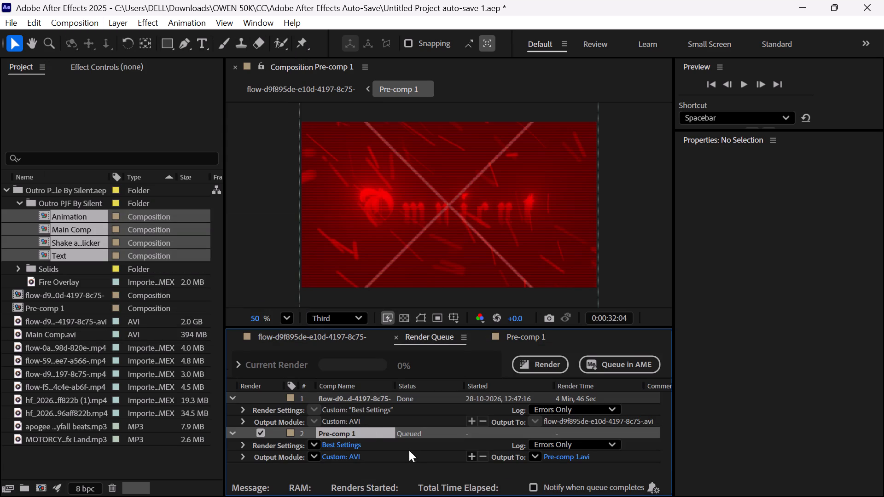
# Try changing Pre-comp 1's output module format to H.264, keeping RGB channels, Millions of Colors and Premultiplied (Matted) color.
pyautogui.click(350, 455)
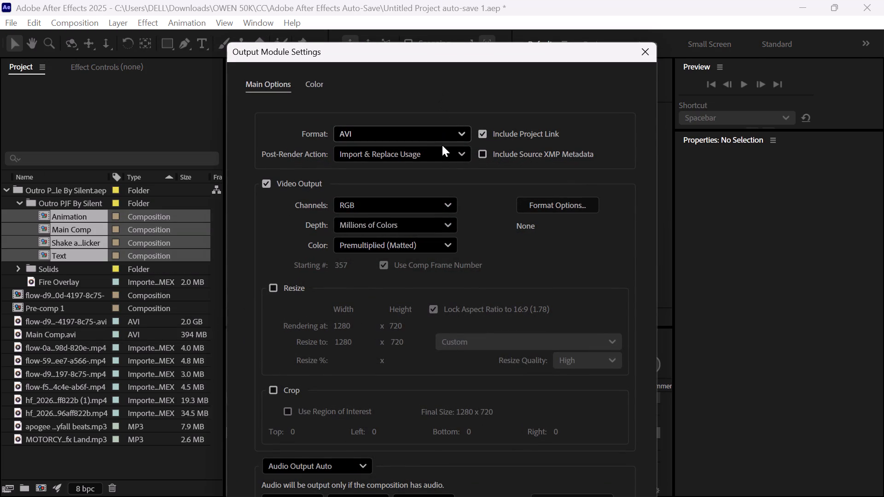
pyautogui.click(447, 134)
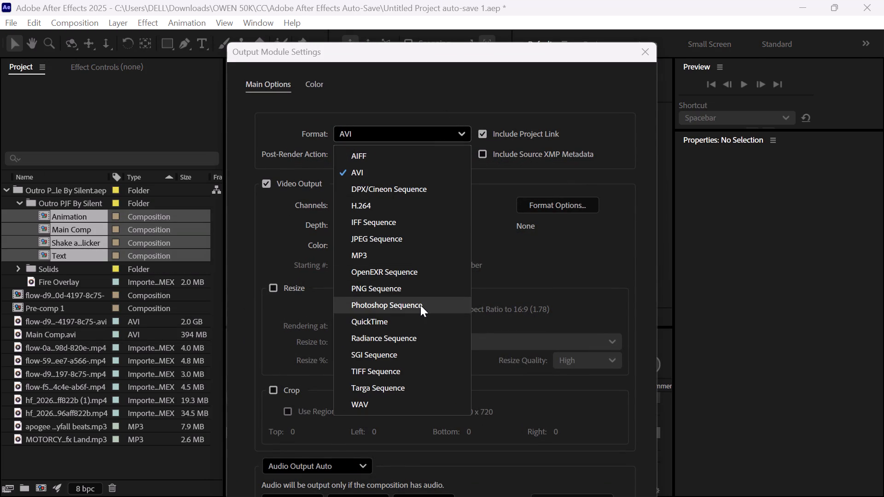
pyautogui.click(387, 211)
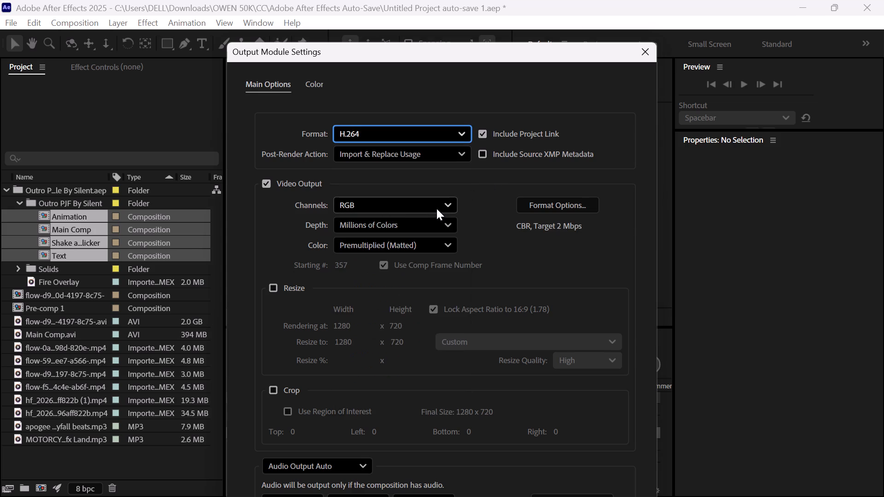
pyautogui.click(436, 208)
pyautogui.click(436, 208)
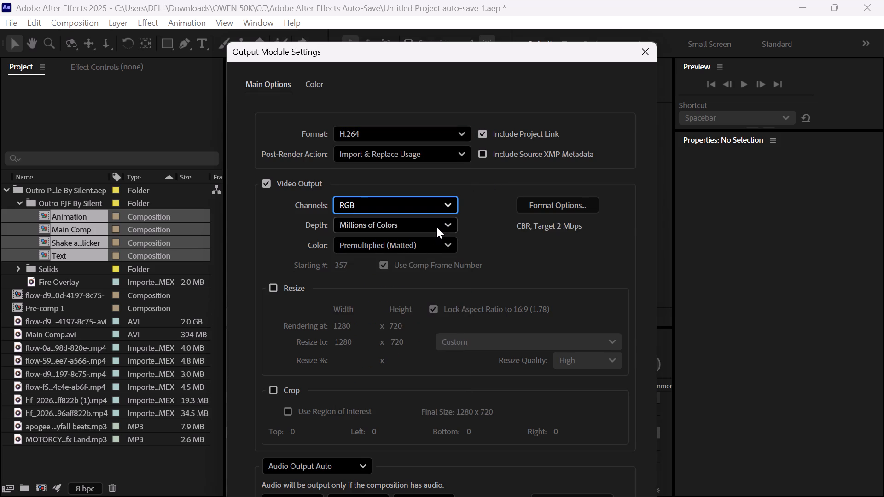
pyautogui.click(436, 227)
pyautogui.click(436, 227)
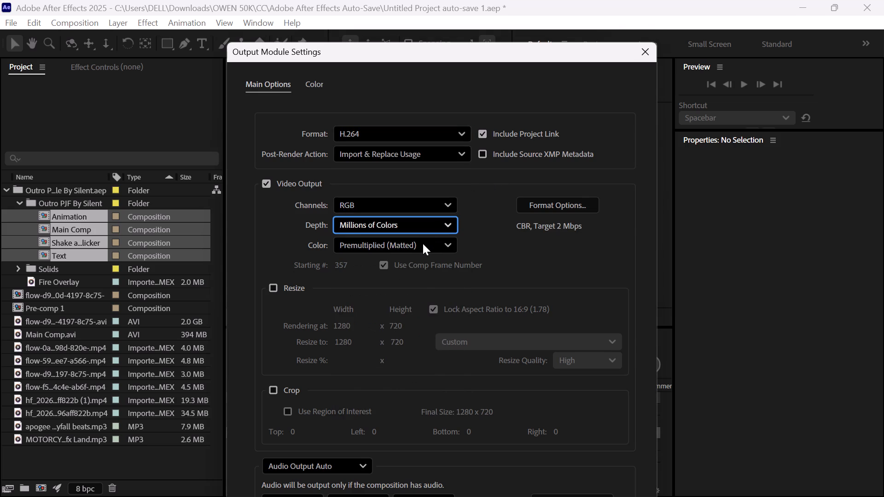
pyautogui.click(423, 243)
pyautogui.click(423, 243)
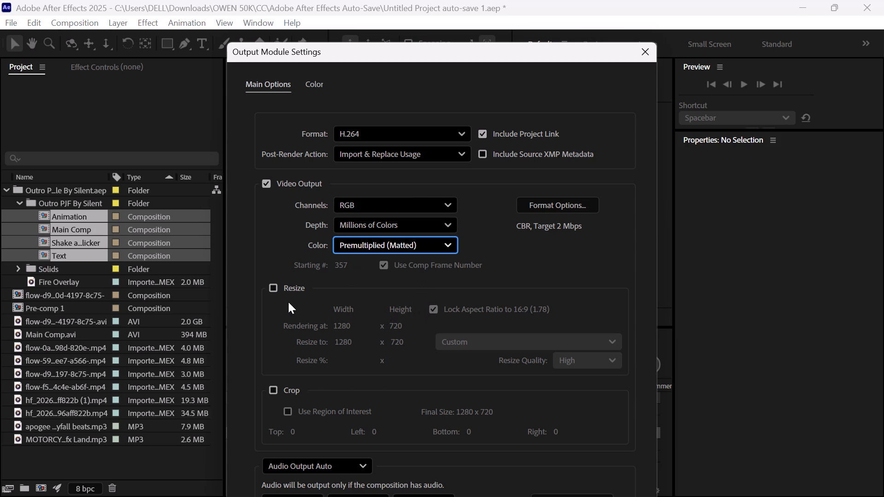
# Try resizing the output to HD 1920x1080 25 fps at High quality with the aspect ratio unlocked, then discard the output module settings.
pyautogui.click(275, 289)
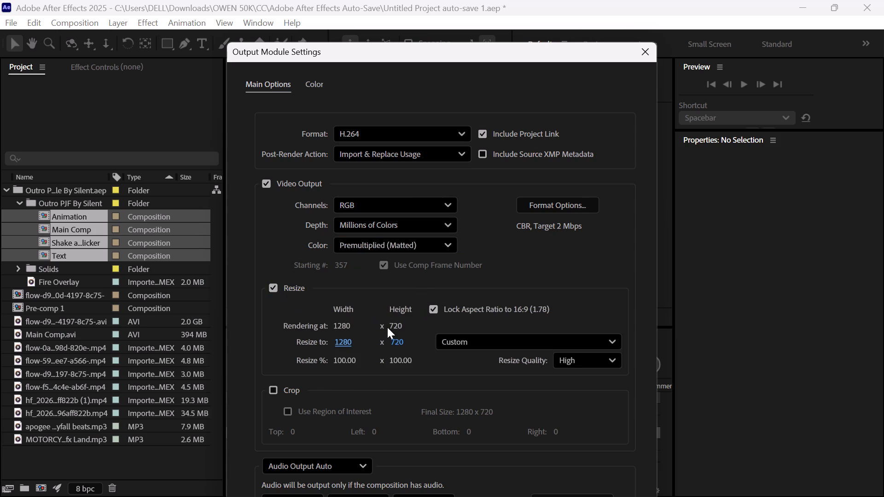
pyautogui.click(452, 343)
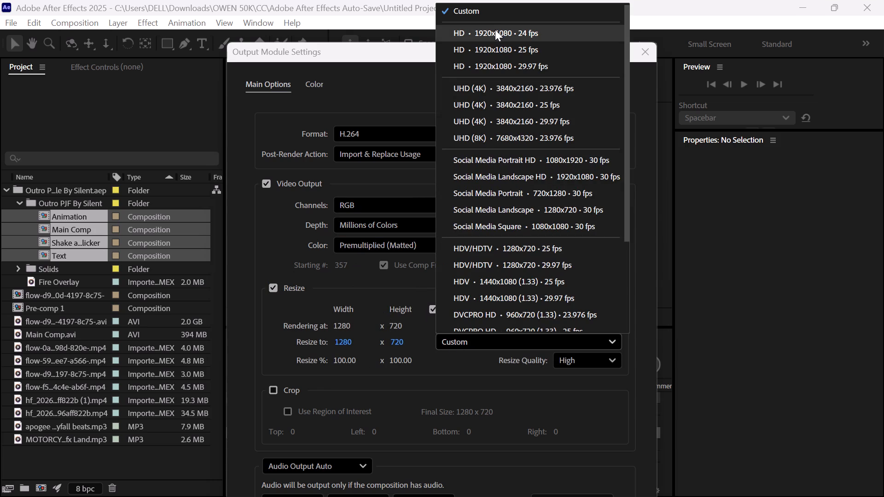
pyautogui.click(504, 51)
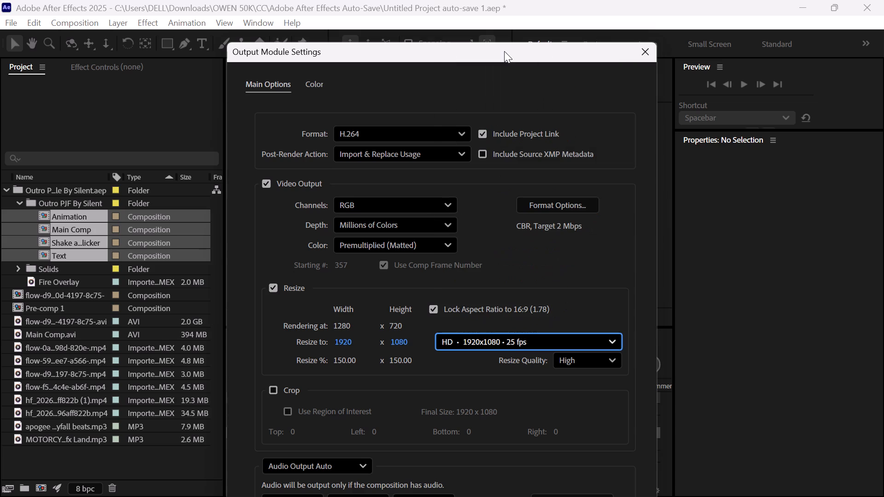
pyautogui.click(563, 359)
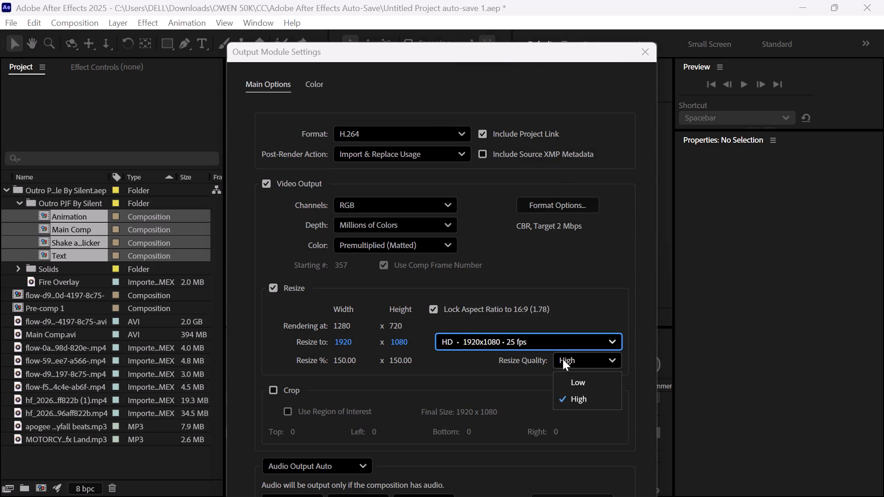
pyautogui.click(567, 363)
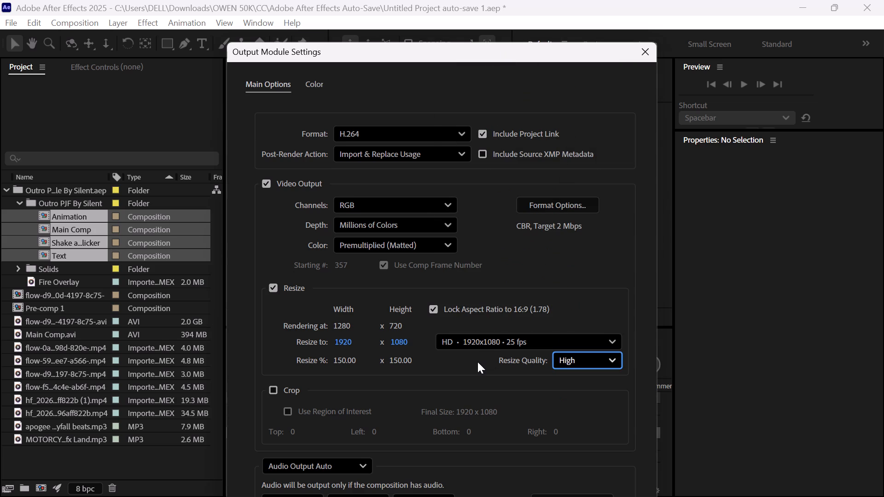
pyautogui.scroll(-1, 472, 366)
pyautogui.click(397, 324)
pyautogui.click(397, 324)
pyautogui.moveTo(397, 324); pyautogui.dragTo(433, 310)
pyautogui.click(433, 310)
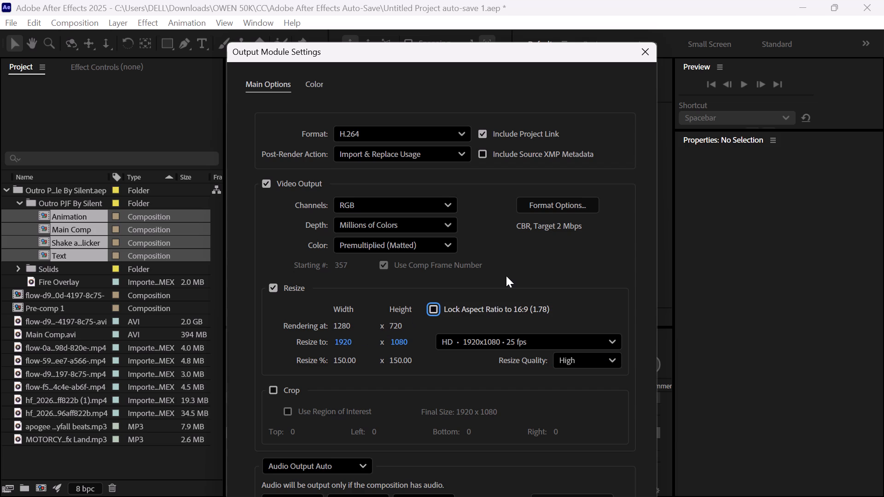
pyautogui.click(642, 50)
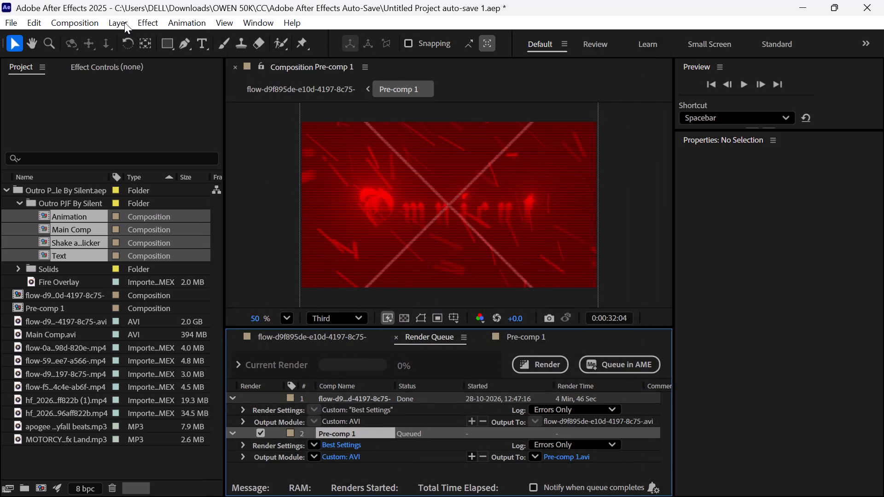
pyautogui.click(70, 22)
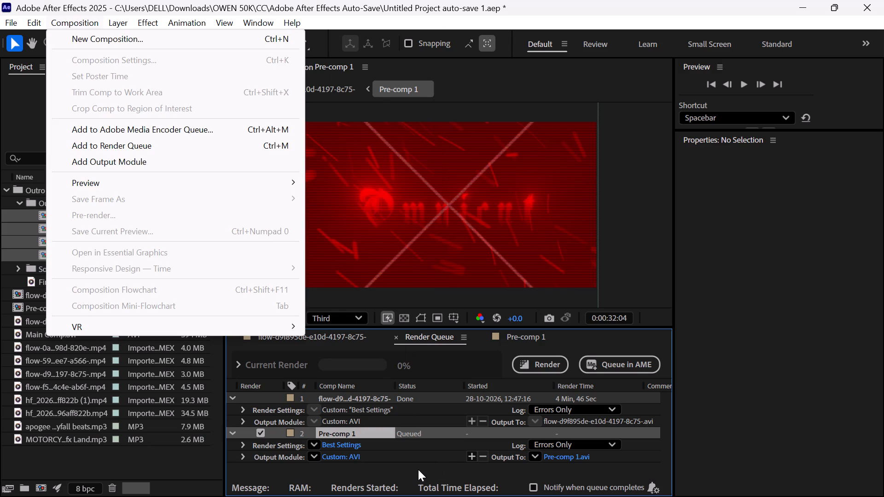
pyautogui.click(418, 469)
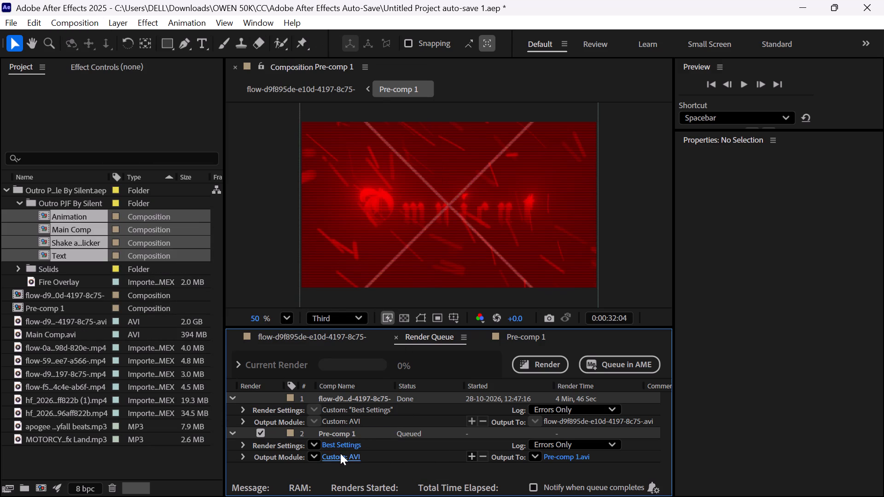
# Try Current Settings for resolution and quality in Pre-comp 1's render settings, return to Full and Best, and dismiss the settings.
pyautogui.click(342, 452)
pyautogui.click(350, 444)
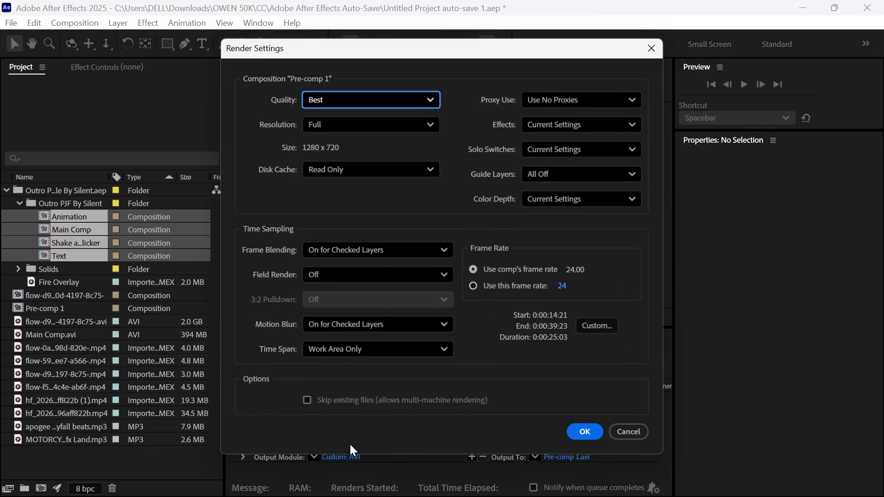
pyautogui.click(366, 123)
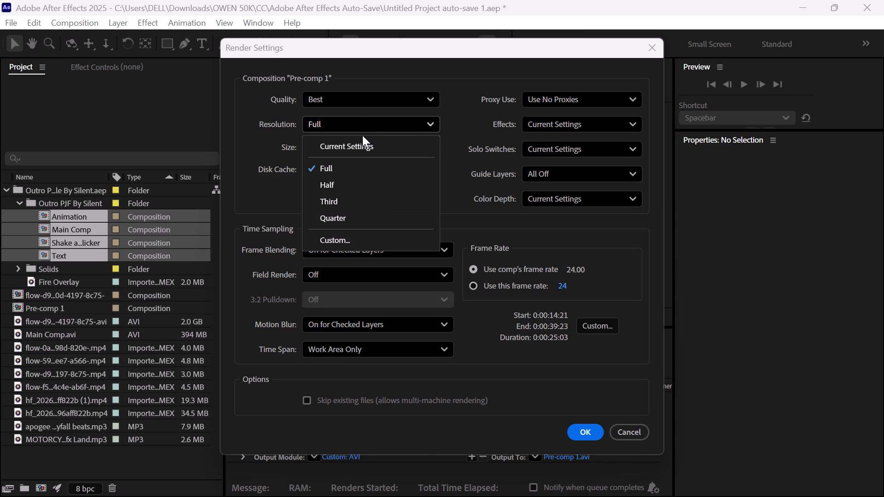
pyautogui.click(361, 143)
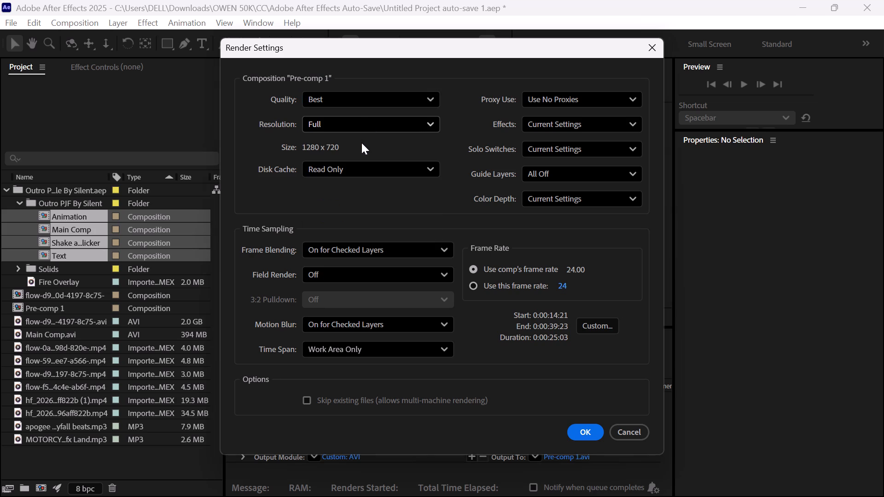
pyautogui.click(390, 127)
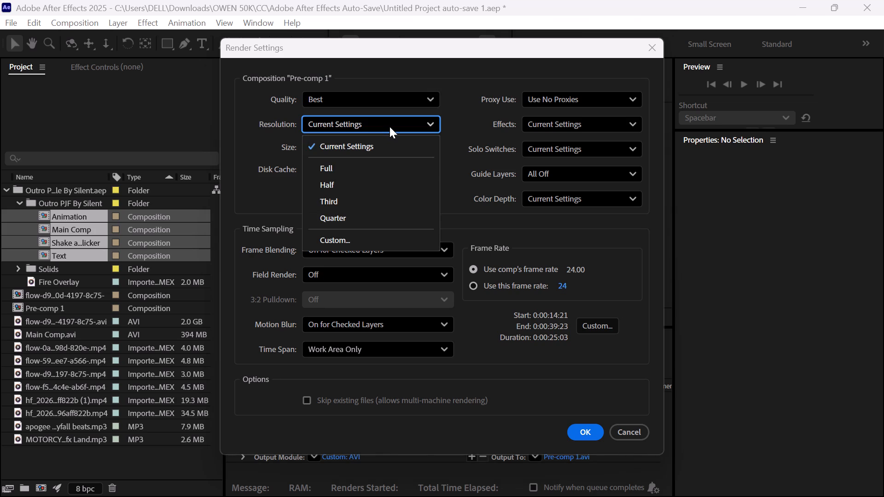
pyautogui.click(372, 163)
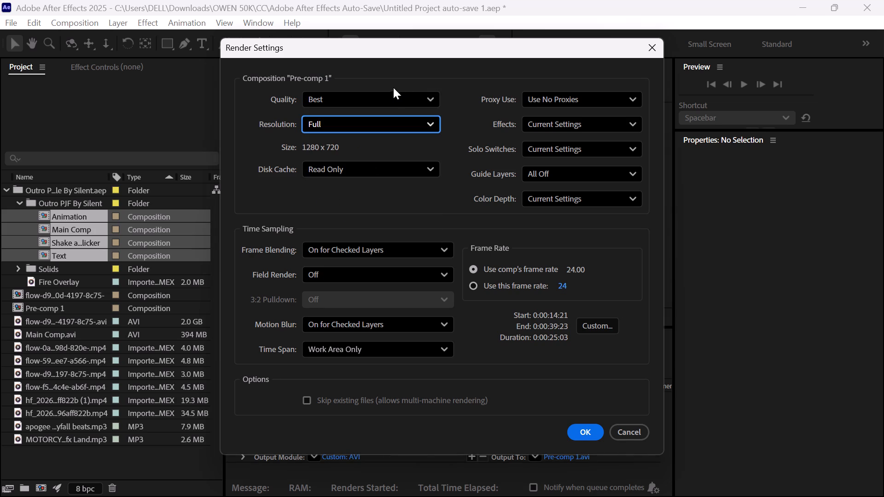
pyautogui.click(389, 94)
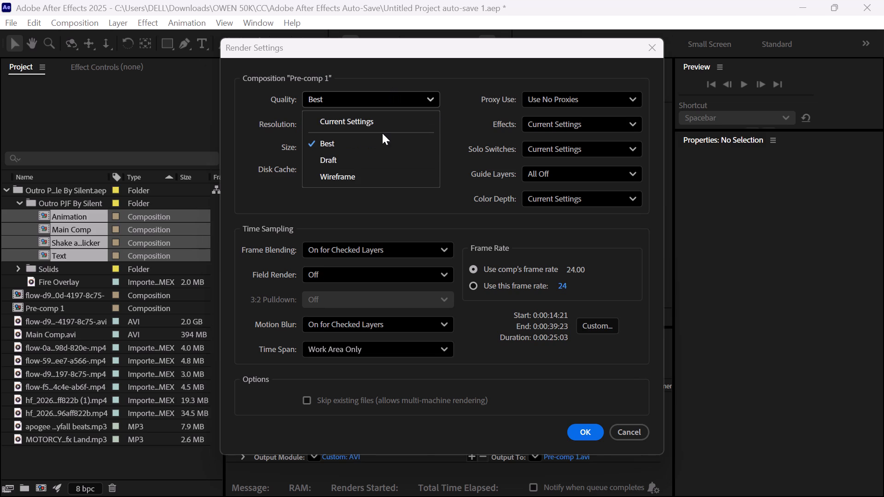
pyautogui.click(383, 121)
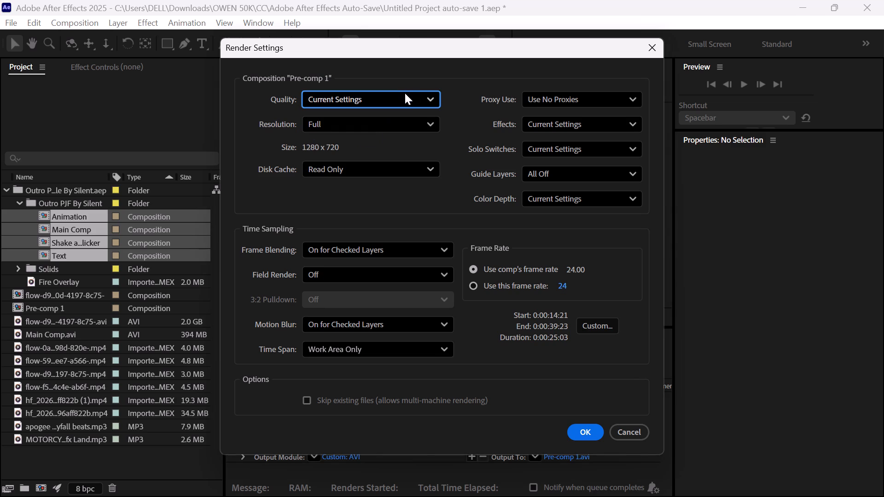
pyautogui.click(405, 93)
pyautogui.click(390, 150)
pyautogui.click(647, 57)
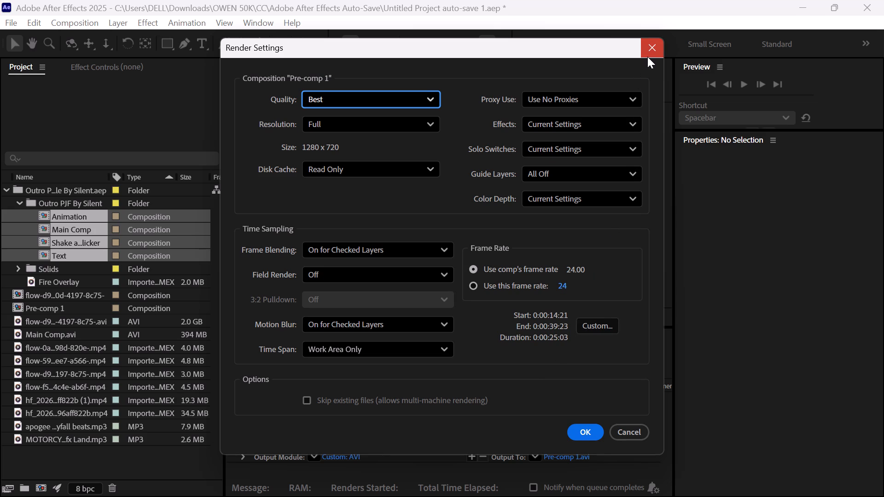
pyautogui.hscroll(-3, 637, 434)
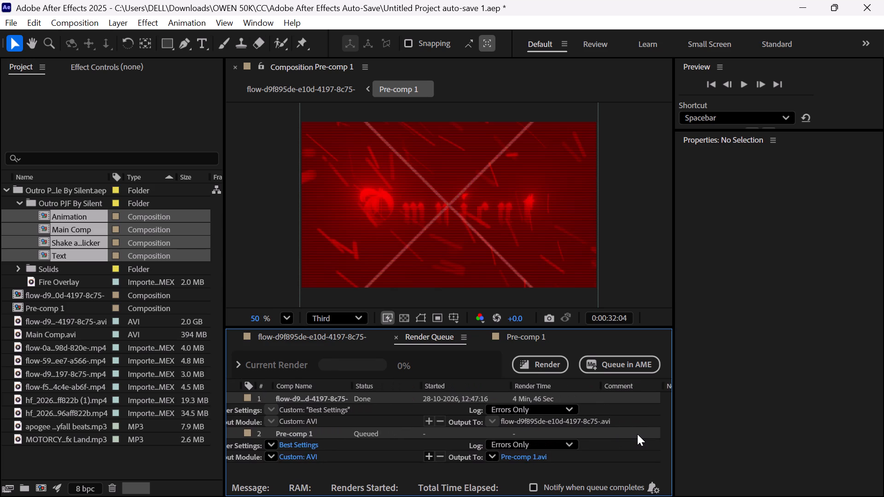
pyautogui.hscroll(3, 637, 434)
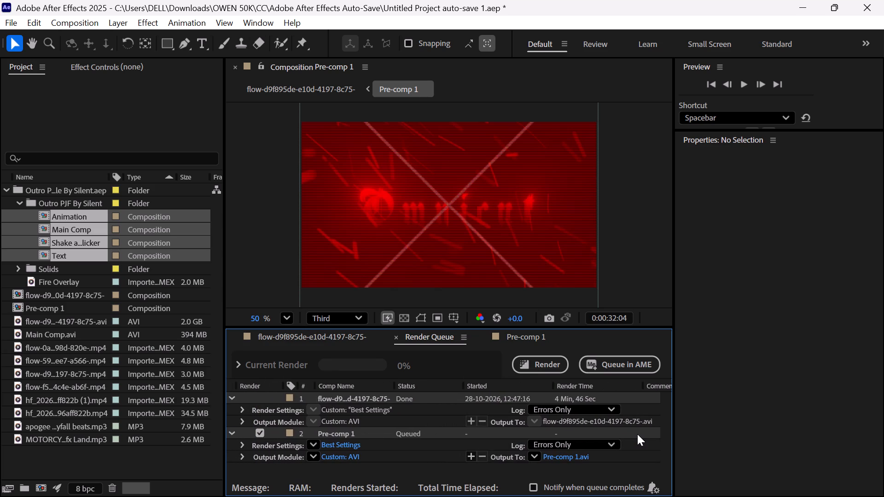
# Return to the Pre-comp 1 timeline and scrub between about 0:00:31 and 0:00:36 to examine where the outro starts and ends.
pyautogui.click(339, 93)
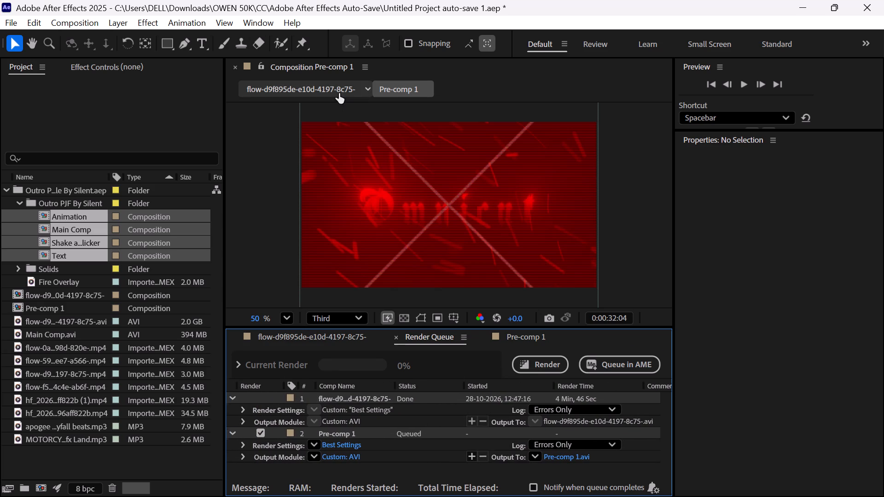
pyautogui.click(414, 337)
pyautogui.click(504, 341)
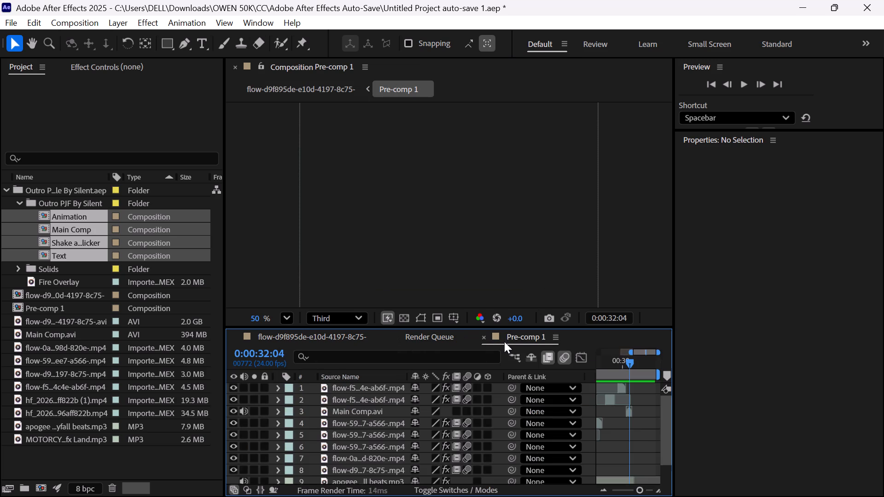
pyautogui.hscroll(-1, 505, 399)
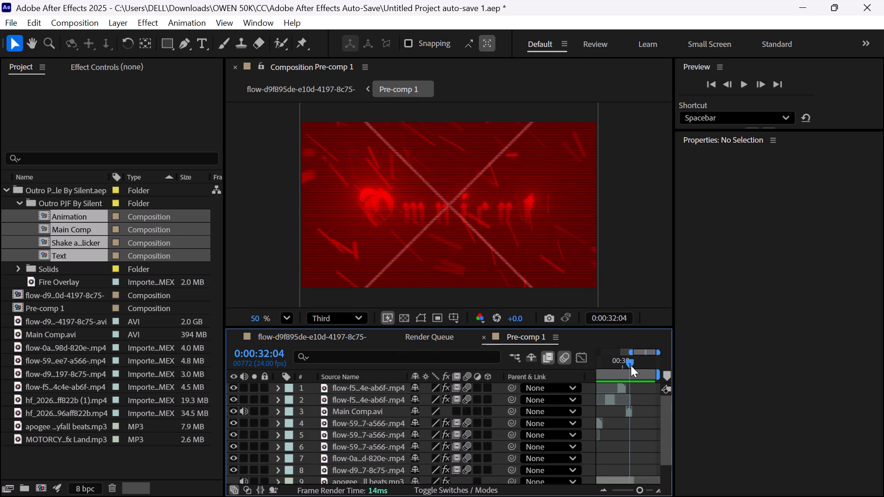
pyautogui.moveTo(629, 364); pyautogui.dragTo(642, 368)
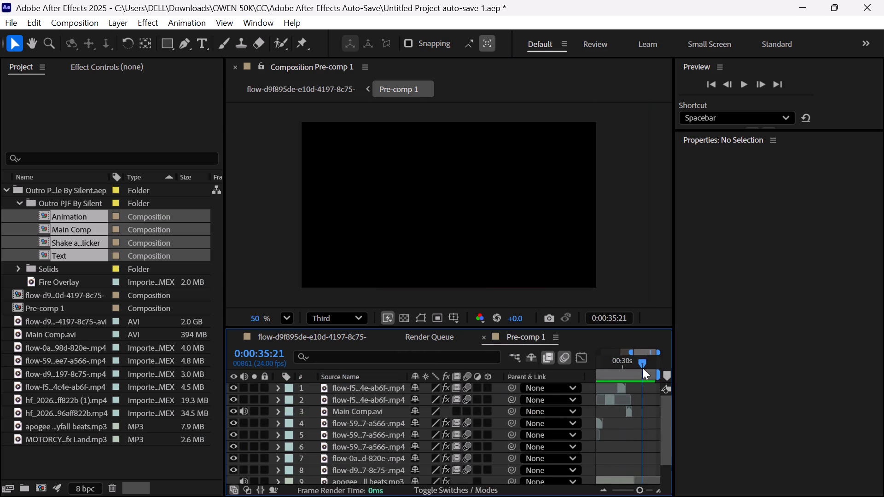
pyautogui.moveTo(642, 368); pyautogui.dragTo(642, 367)
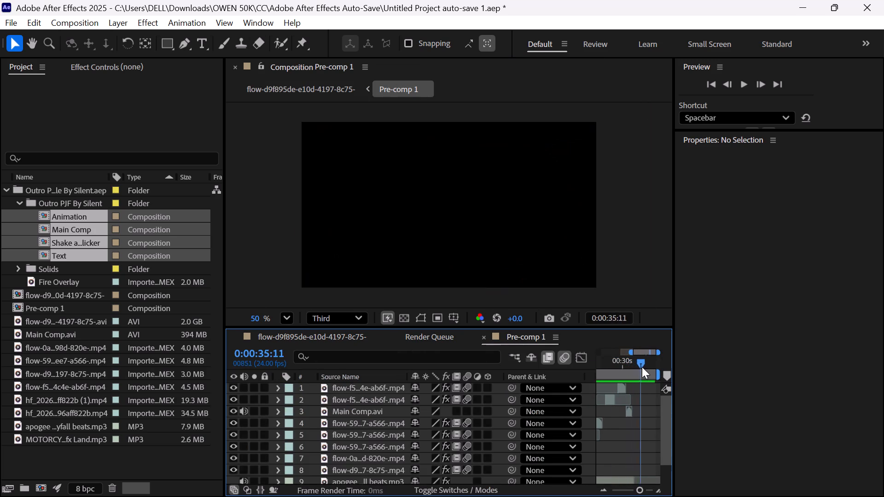
pyautogui.moveTo(642, 367); pyautogui.dragTo(626, 373)
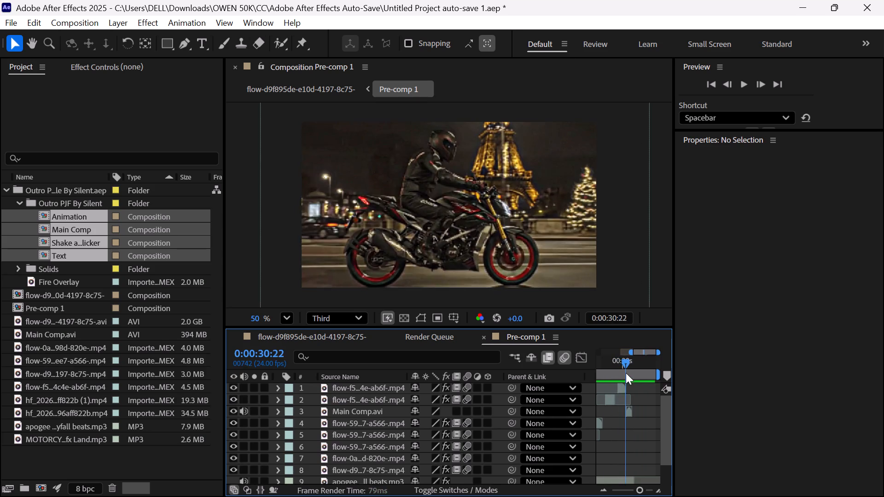
pyautogui.moveTo(626, 373); pyautogui.dragTo(632, 370)
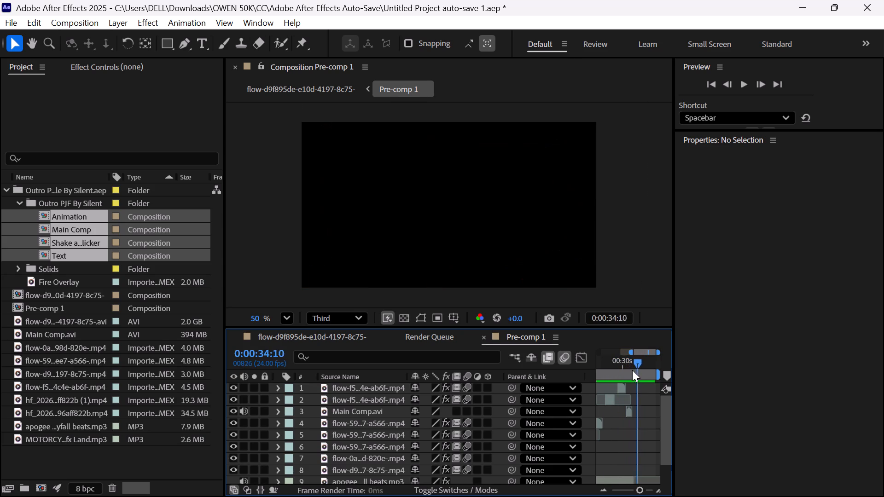
pyautogui.moveTo(632, 370); pyautogui.dragTo(628, 370)
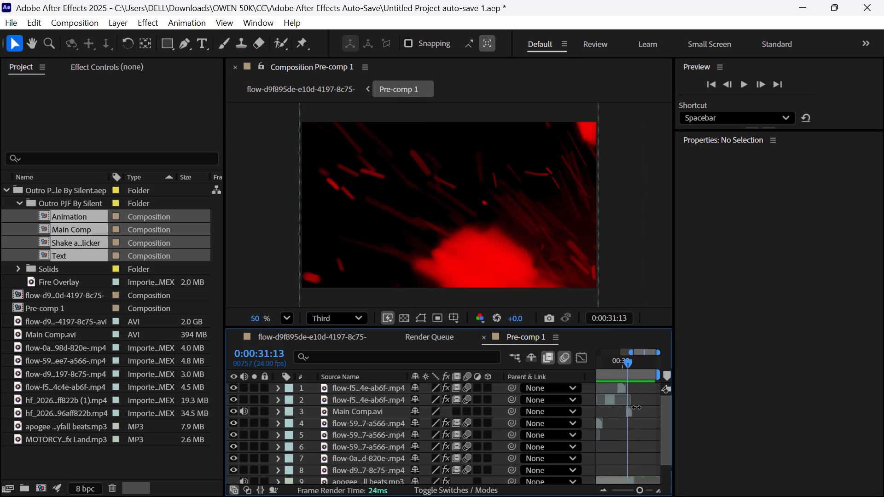
# Delete the red outro layer Main Comp.avi from the Pre-comp 1 timeline.
pyautogui.moveTo(636, 488); pyautogui.dragTo(657, 488)
pyautogui.moveTo(657, 488); pyautogui.dragTo(651, 489)
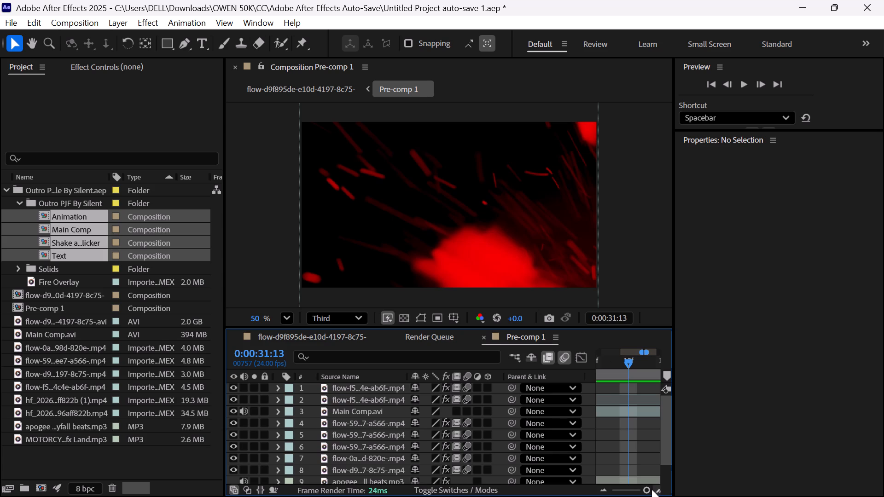
pyautogui.moveTo(651, 489); pyautogui.dragTo(646, 489)
pyautogui.click(646, 489)
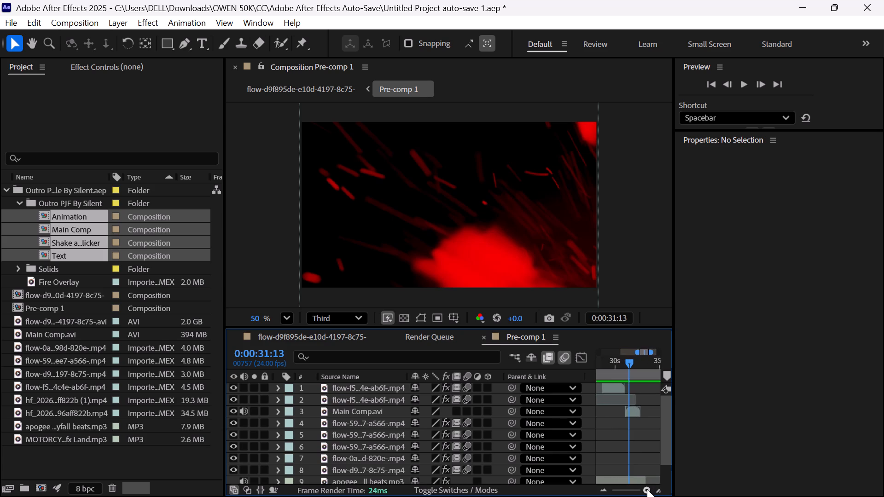
pyautogui.click(634, 410)
pyautogui.click(634, 410)
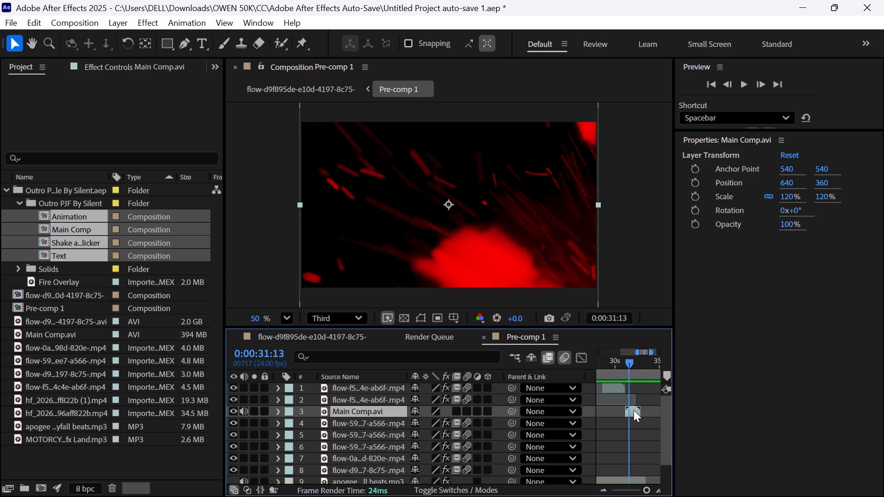
pyautogui.doubleClick(634, 410)
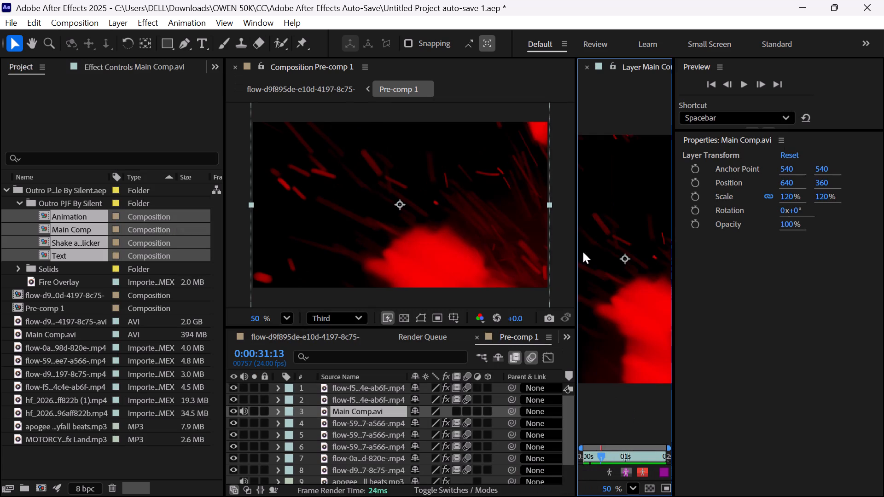
pyautogui.click(585, 63)
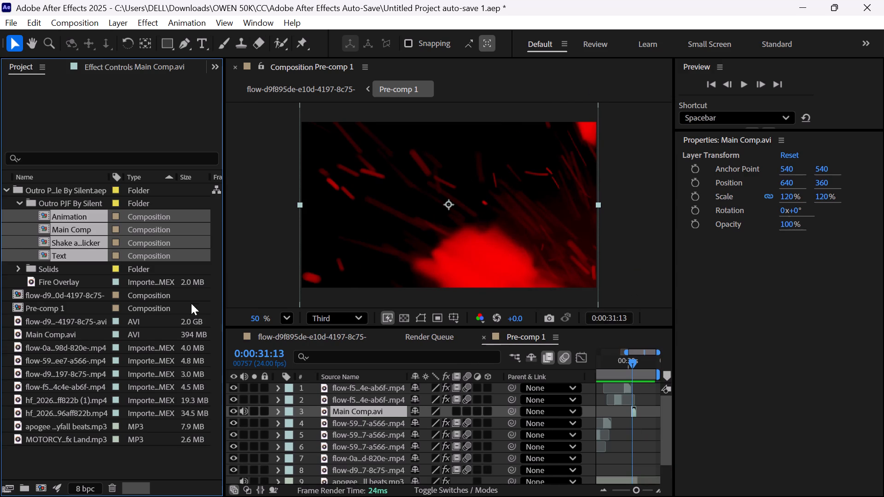
pyautogui.click(57, 251)
pyautogui.click(378, 413)
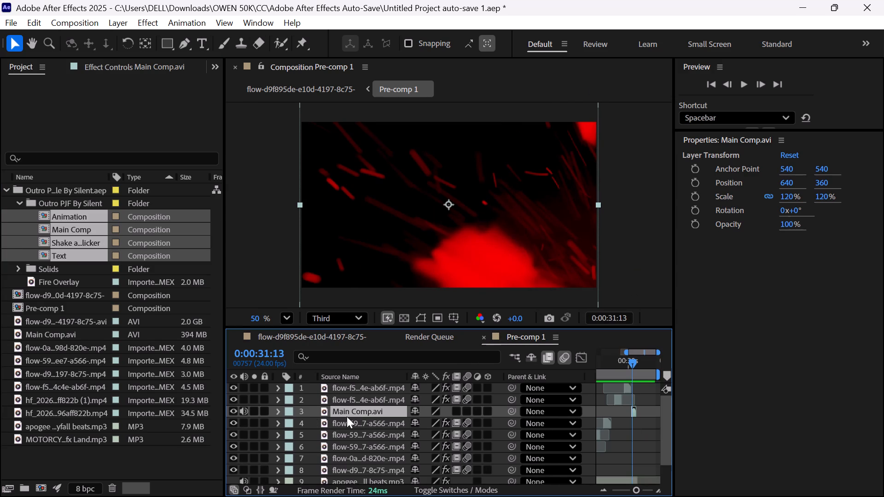
pyautogui.press('Delete')
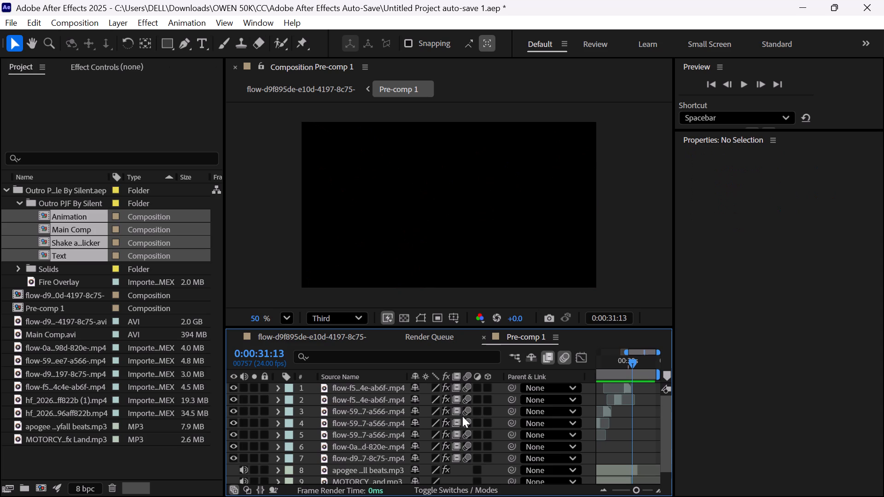
# Scrub Pre-comp 1 back to 0:00:00:00 and forward to 0:00:39:23 to check the edit without the outro.
pyautogui.moveTo(629, 359); pyautogui.dragTo(538, 364)
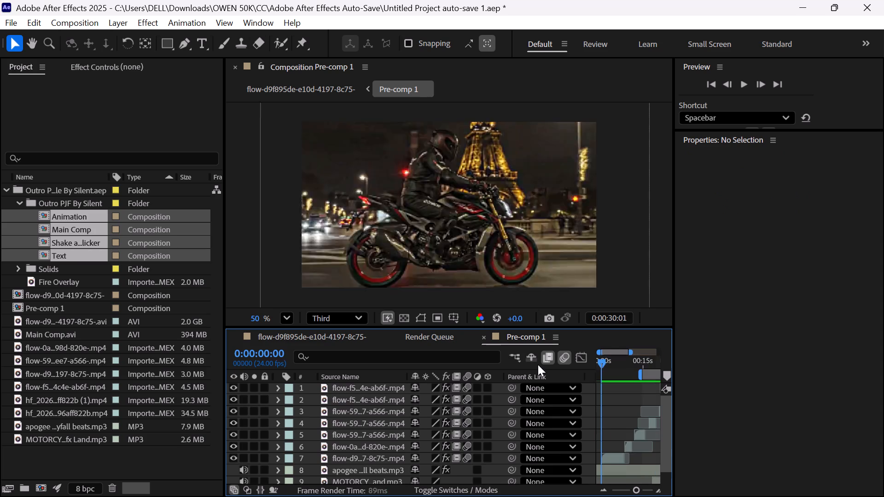
pyautogui.moveTo(538, 364); pyautogui.dragTo(527, 383)
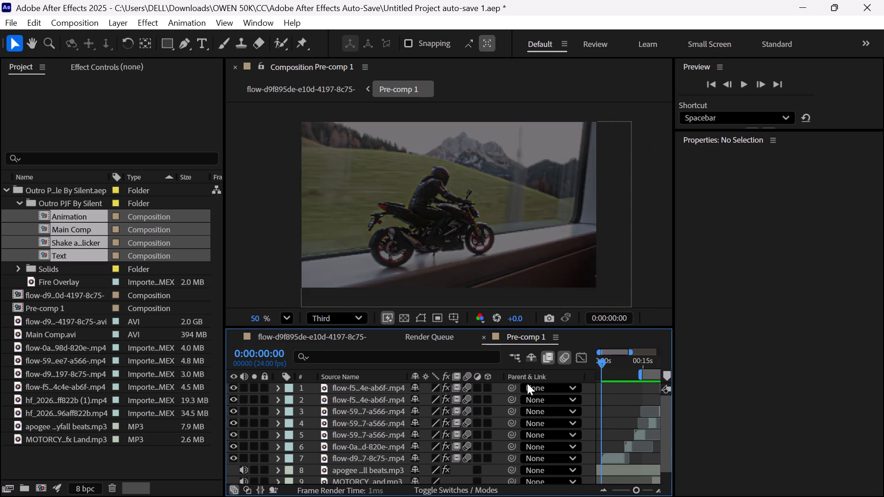
pyautogui.moveTo(527, 383); pyautogui.dragTo(708, 368)
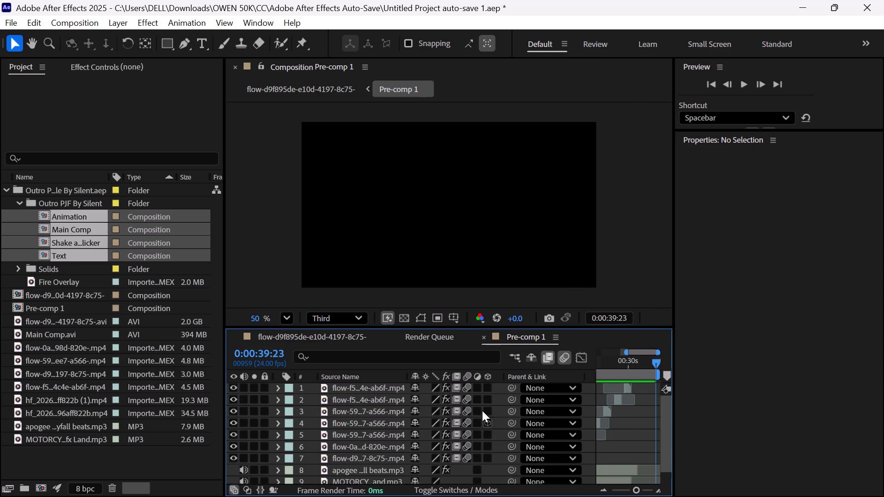
# In Pre-comp 1's output module, enable resizing to HD 1920x1080 29.97 fps with High resize quality.
pyautogui.click(458, 338)
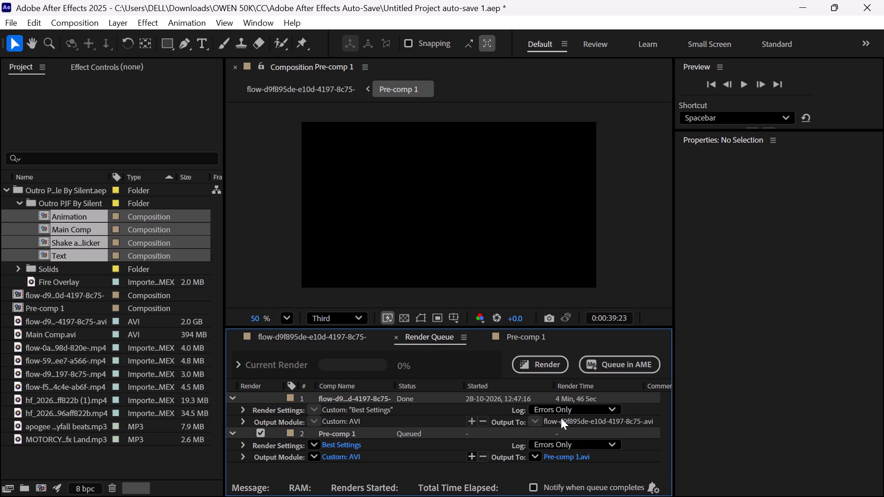
pyautogui.click(324, 443)
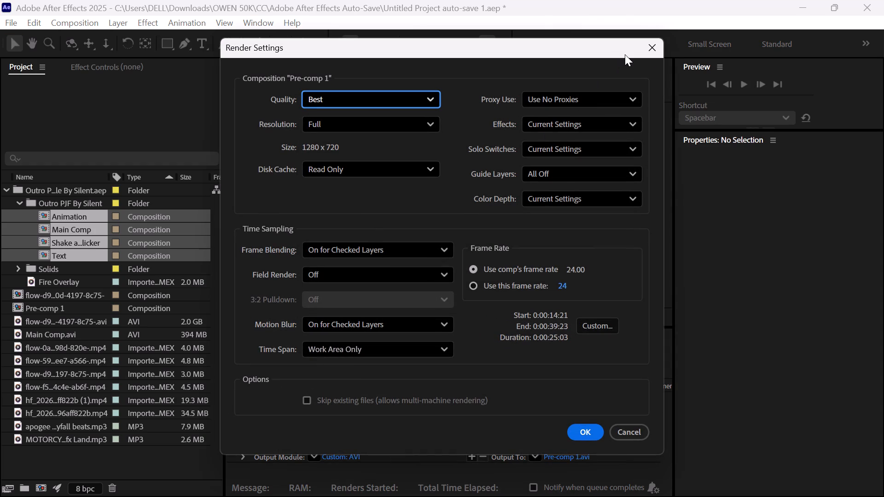
pyautogui.click(652, 39)
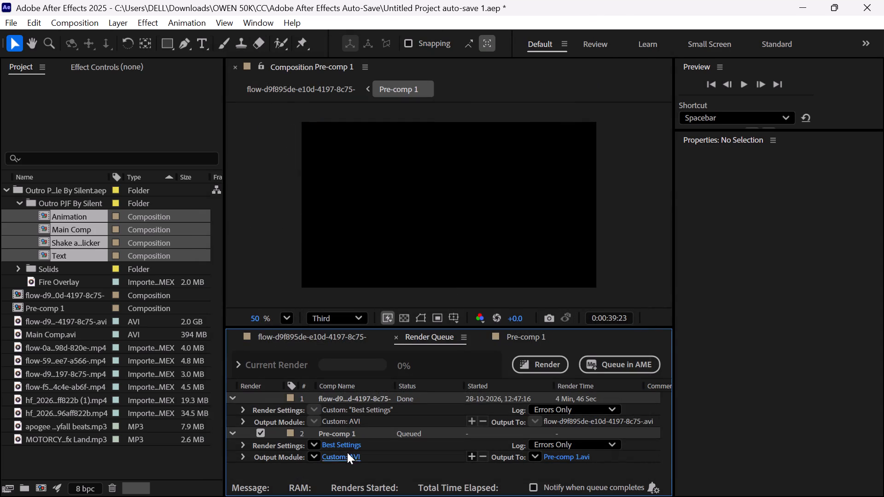
pyautogui.click(343, 455)
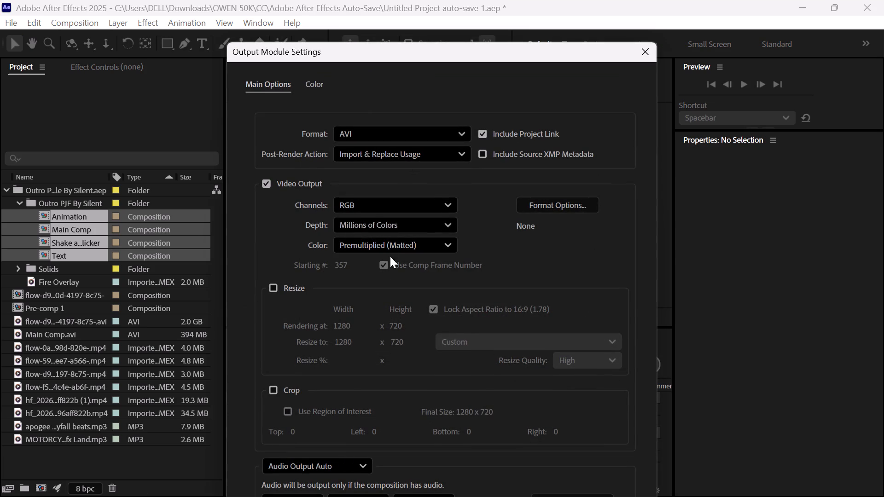
pyautogui.click(282, 291)
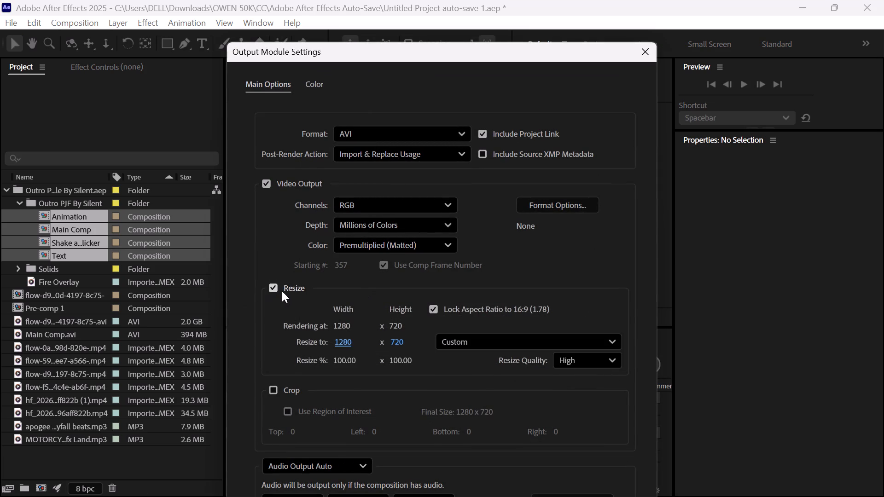
pyautogui.doubleClick(345, 325)
pyautogui.click(447, 343)
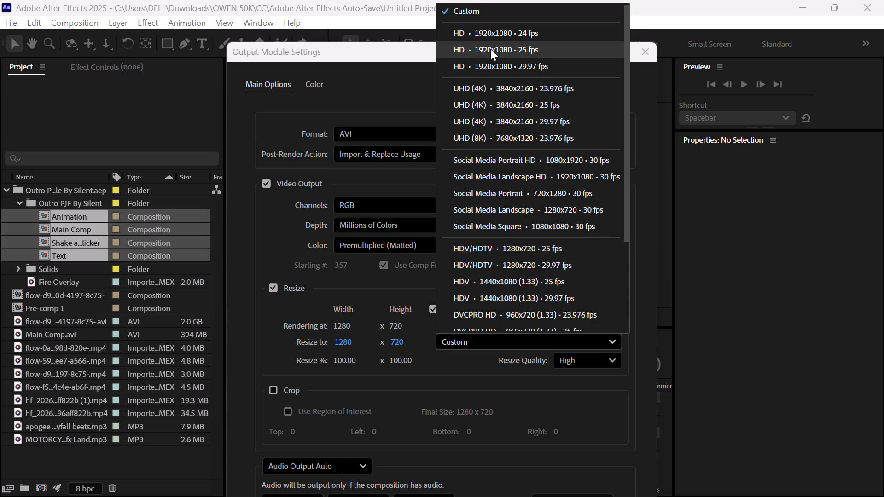
pyautogui.click(484, 66)
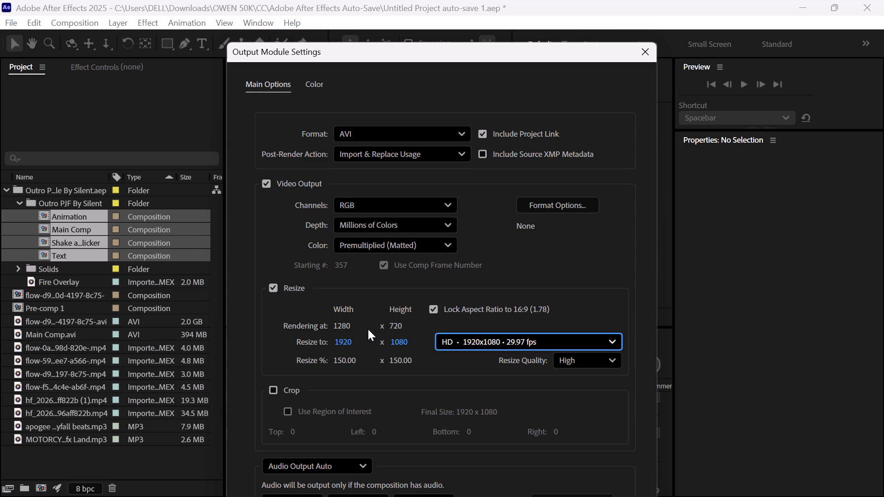
pyautogui.moveTo(345, 330); pyautogui.dragTo(351, 327)
pyautogui.click(572, 355)
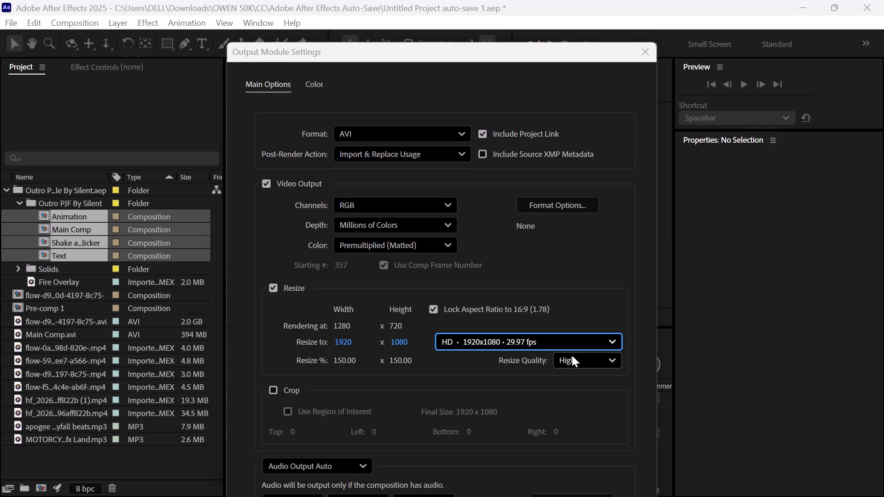
pyautogui.click(572, 355)
pyautogui.scroll(-2, 429, 387)
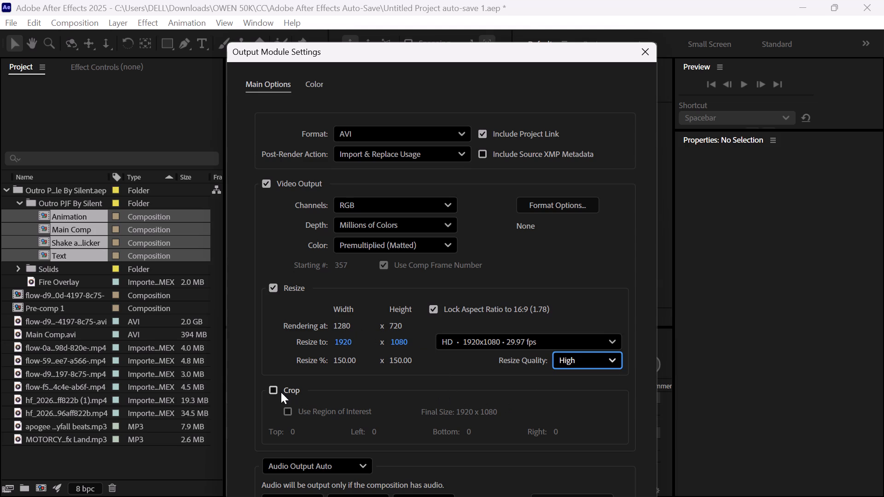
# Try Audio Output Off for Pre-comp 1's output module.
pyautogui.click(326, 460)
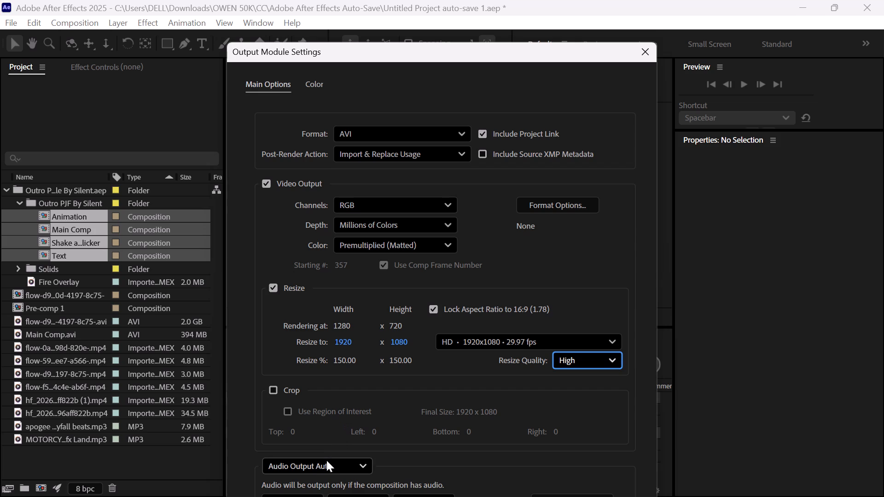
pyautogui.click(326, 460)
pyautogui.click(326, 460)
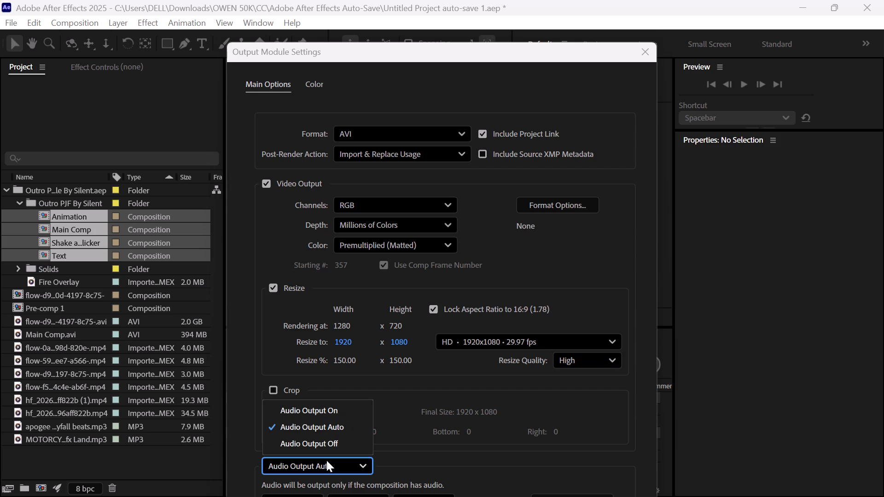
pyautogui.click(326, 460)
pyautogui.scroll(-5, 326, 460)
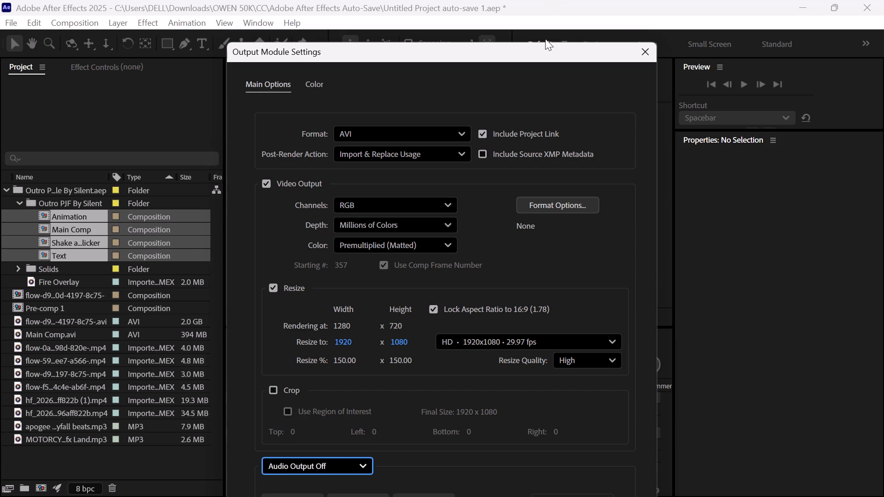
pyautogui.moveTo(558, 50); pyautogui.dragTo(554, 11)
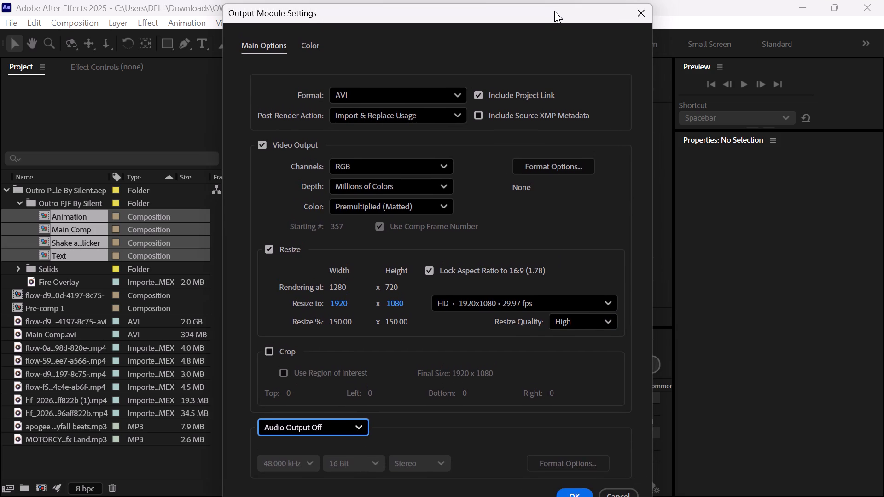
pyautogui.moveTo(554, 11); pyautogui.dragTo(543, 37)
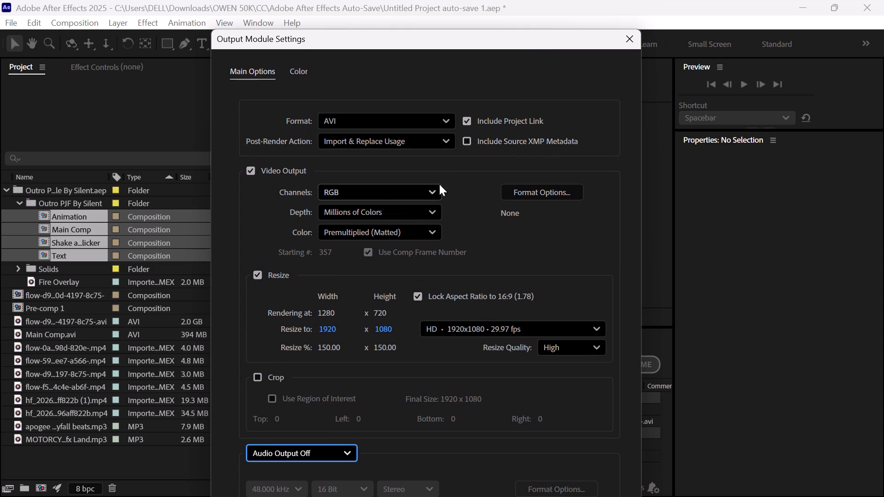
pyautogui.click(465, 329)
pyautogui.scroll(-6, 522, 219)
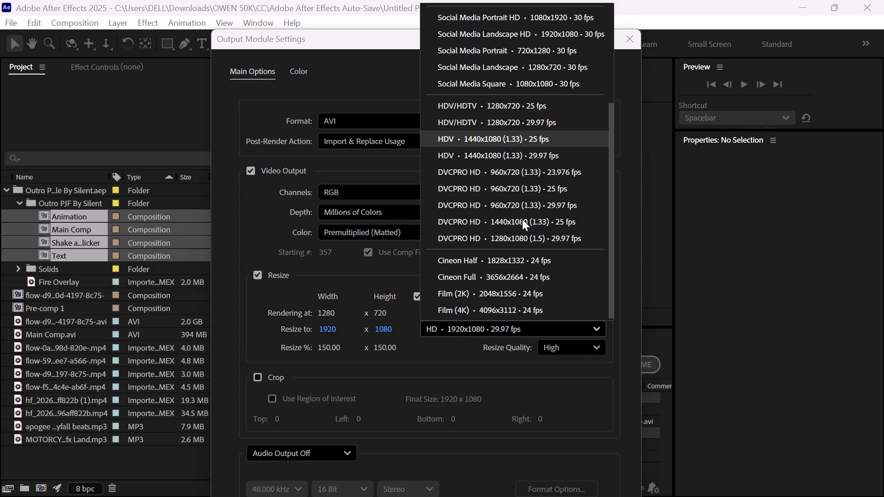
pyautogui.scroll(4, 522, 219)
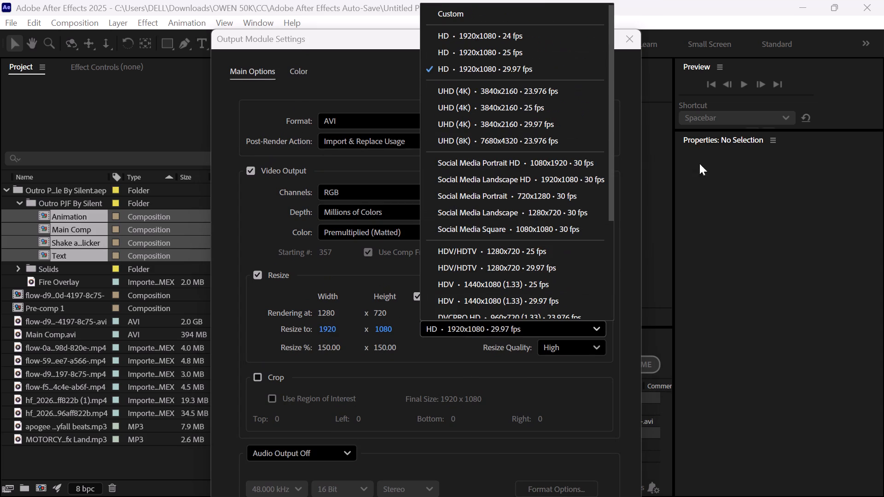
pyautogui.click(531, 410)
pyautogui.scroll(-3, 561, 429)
# In Pre-comp 1's output module, set Audio Output On at 48.000 kHz, 32 Bit, Stereo, and apply the settings.
pyautogui.moveTo(514, 37); pyautogui.dragTo(473, 18)
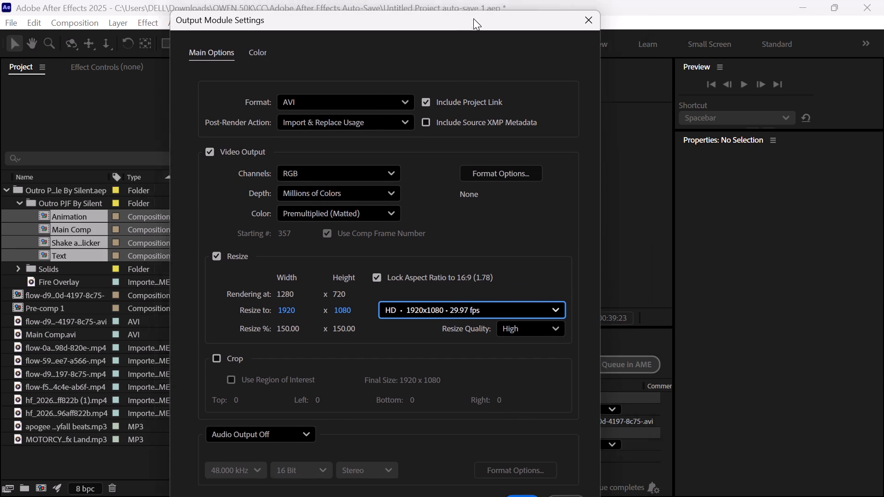
pyautogui.moveTo(473, 18); pyautogui.dragTo(449, 4)
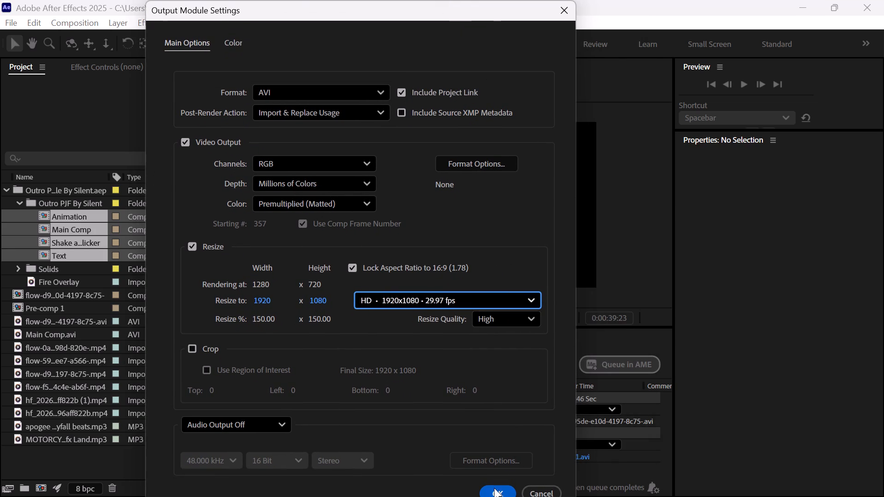
pyautogui.click(250, 421)
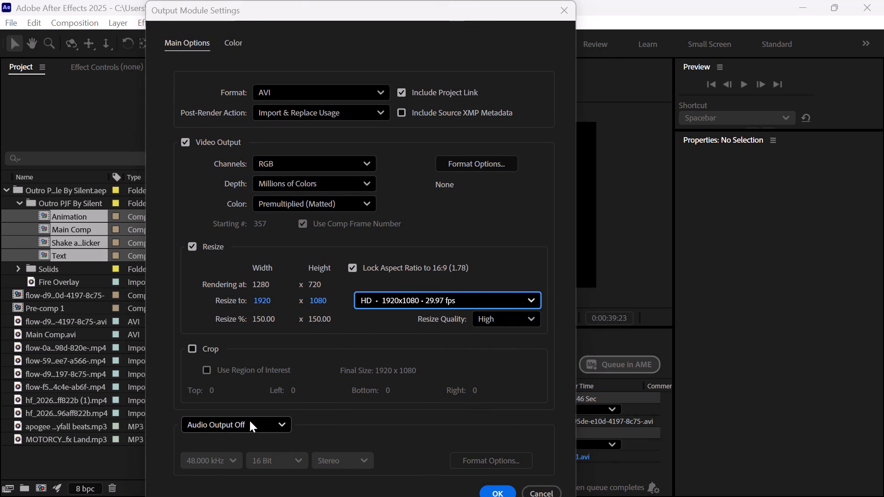
pyautogui.click(244, 447)
pyautogui.click(264, 455)
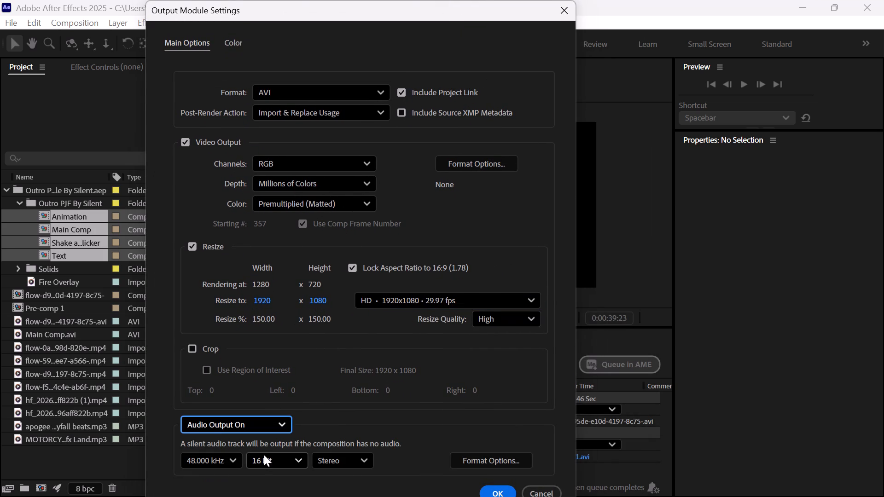
pyautogui.click(276, 434)
pyautogui.click(319, 457)
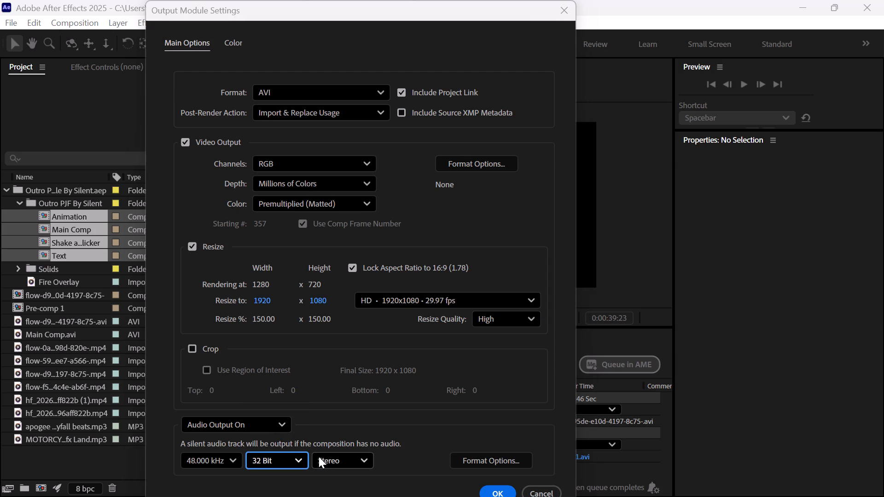
pyautogui.click(319, 457)
pyautogui.click(231, 459)
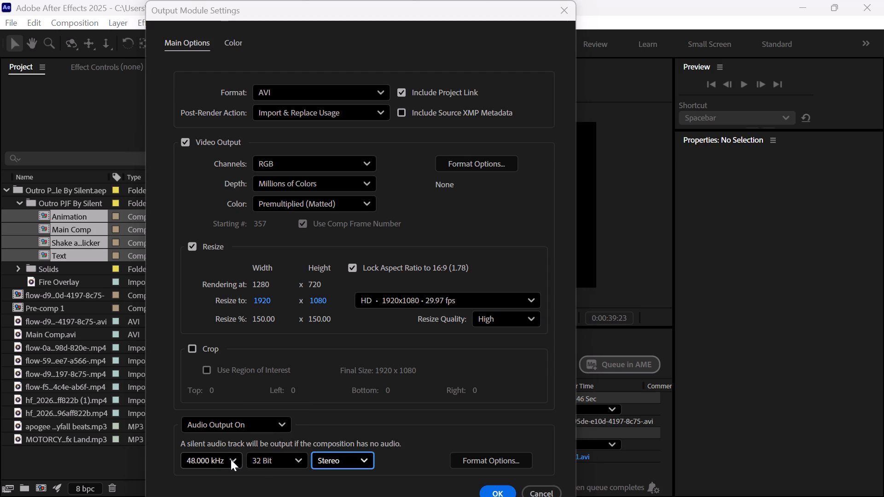
pyautogui.click(231, 459)
pyautogui.click(491, 491)
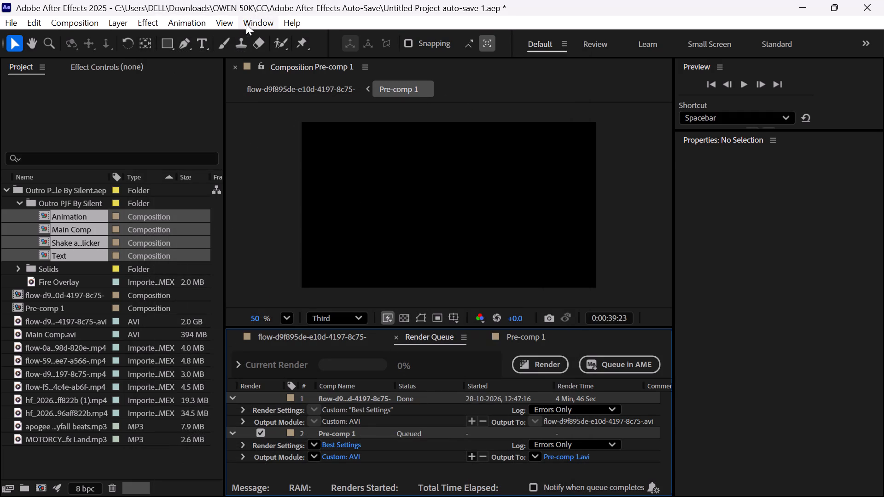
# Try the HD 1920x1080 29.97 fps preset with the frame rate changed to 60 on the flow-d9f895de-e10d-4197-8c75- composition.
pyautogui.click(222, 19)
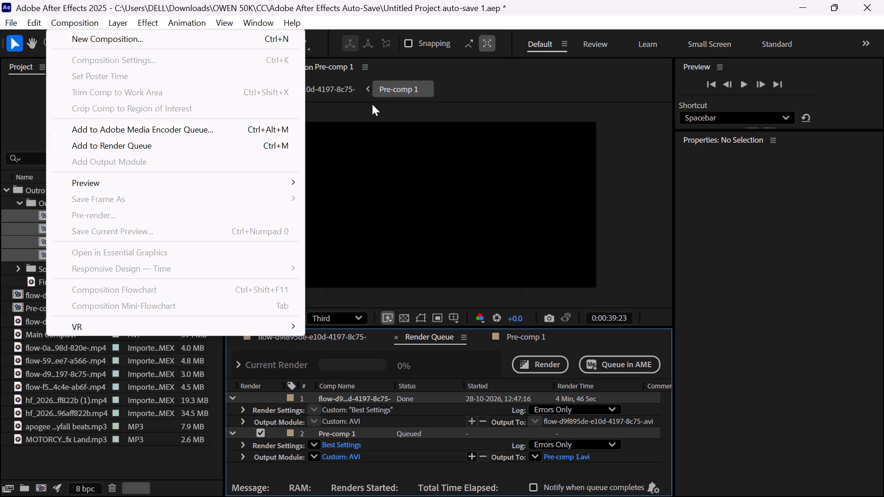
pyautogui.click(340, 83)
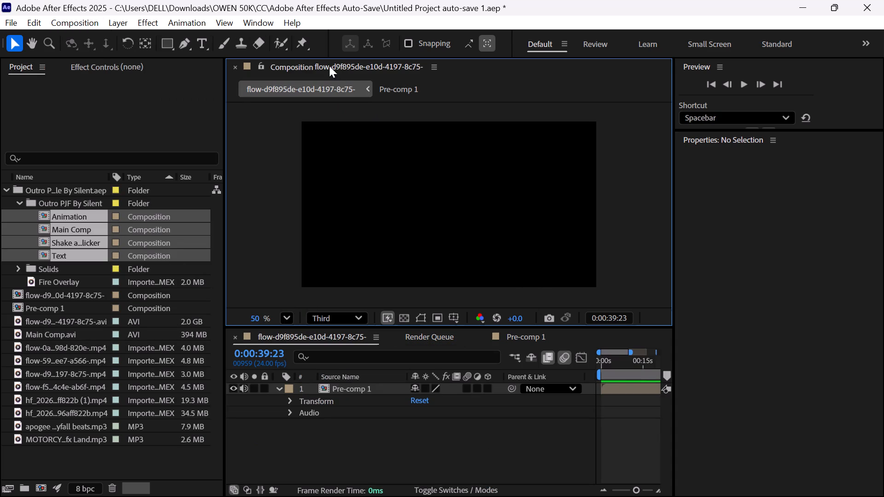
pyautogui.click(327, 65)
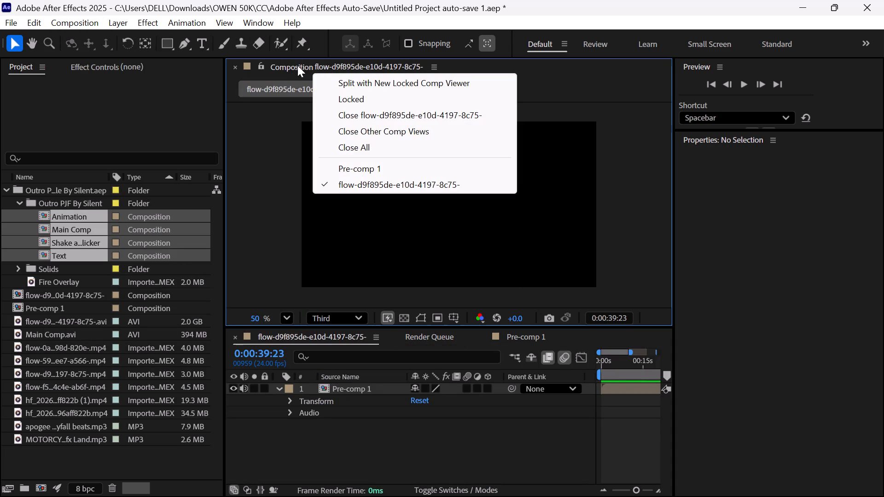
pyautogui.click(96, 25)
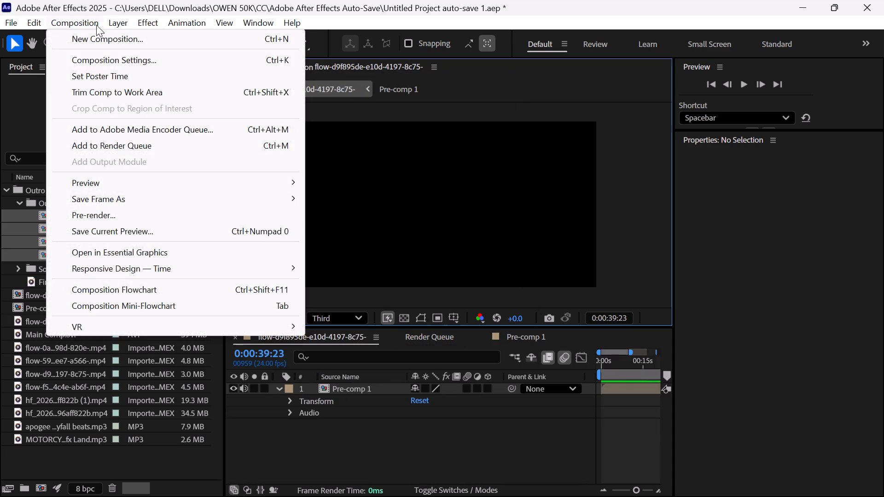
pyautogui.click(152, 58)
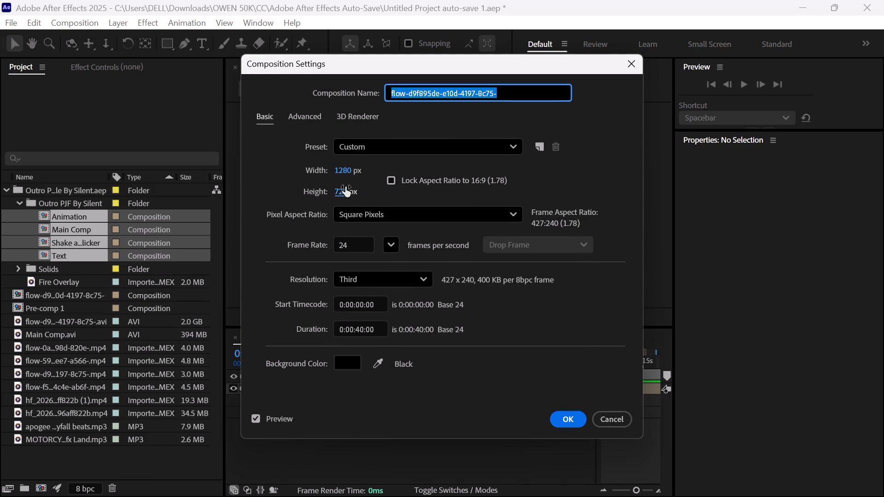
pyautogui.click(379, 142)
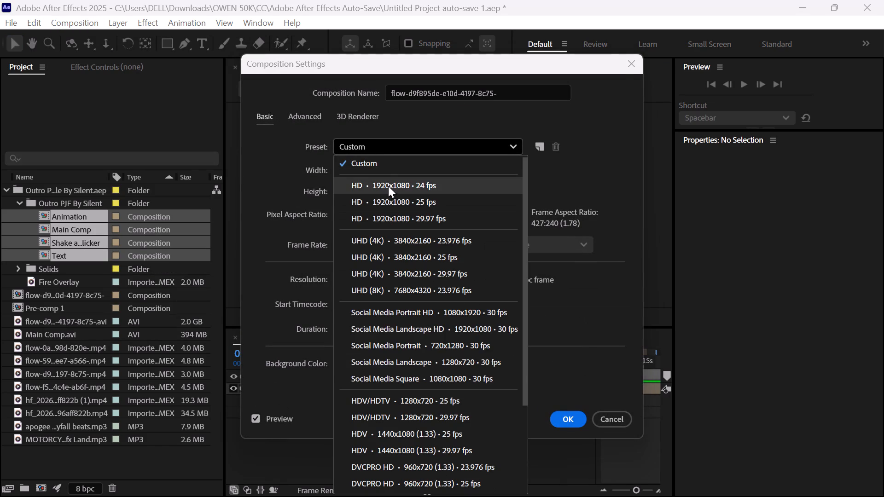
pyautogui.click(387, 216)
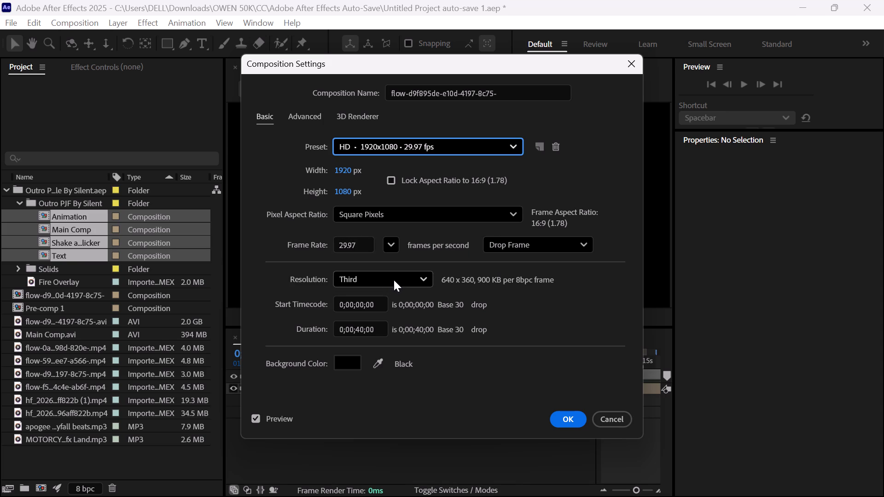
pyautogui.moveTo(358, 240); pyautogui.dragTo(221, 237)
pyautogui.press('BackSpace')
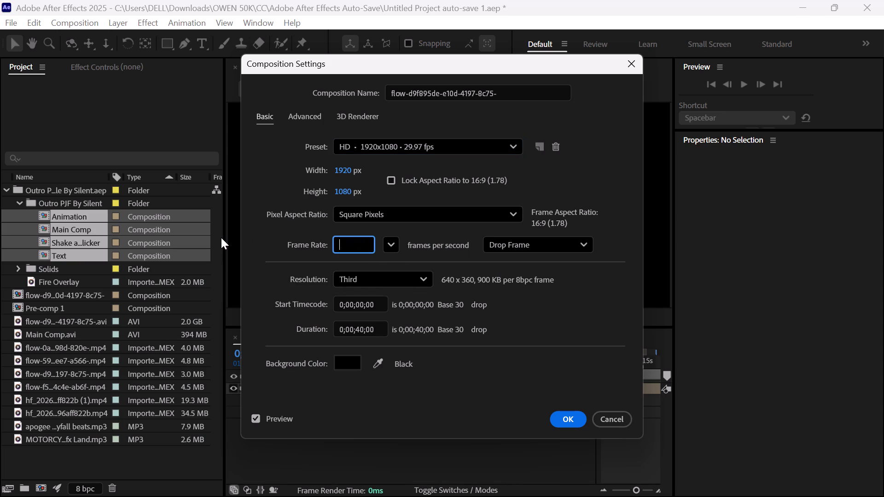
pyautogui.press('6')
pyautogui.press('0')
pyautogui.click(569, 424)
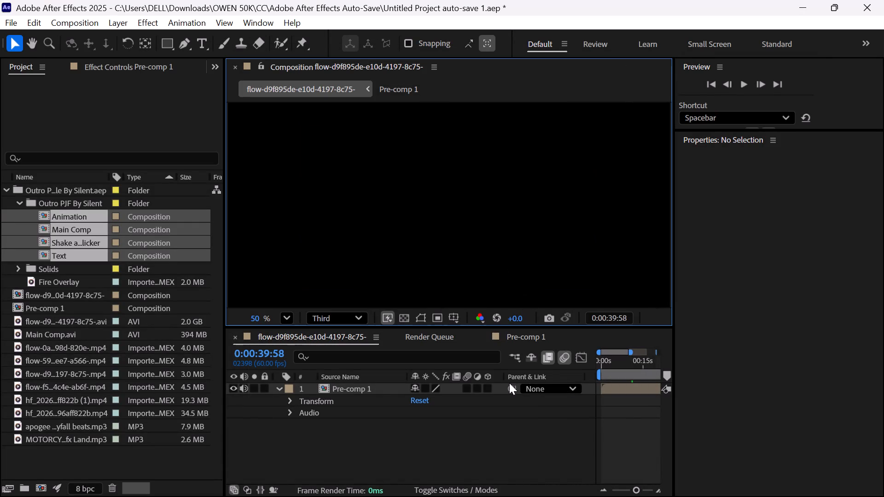
# Play back the flow-d9f895de composition and review its framing and Composition Settings.
pyautogui.press('space')
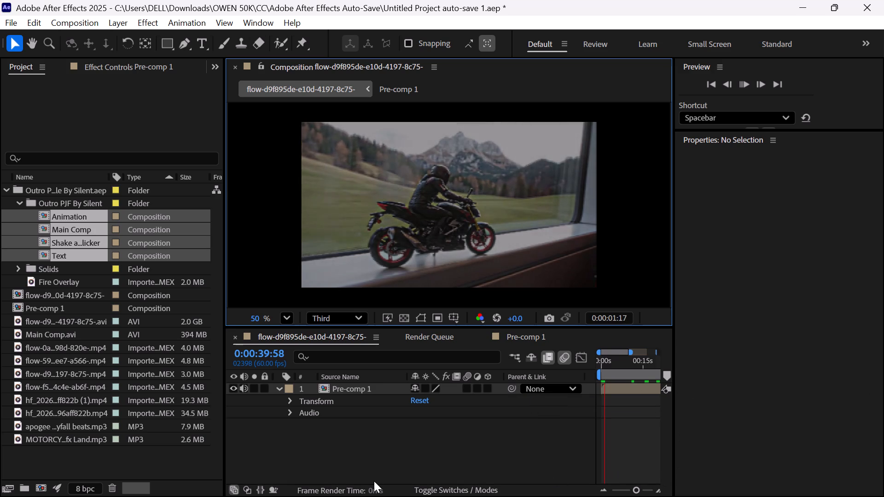
pyautogui.moveTo(635, 489); pyautogui.dragTo(624, 489)
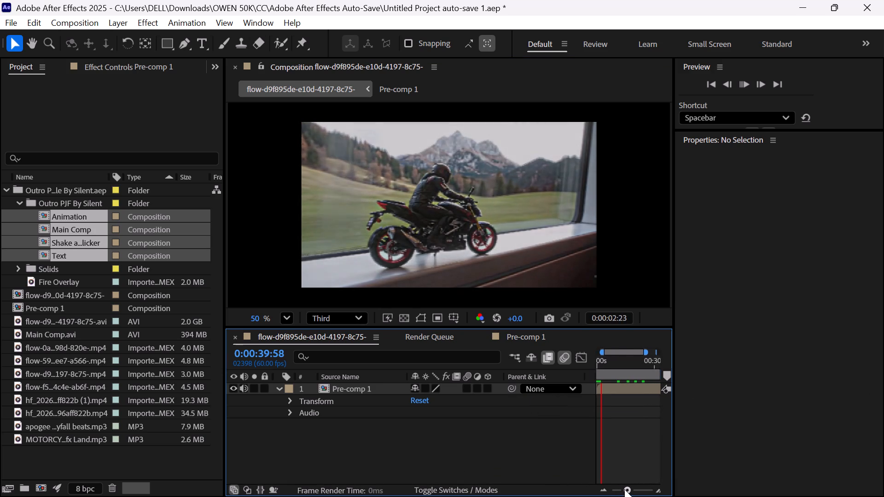
pyautogui.keyDown('ctrl'); pyautogui.scroll(-6, 497, 241); pyautogui.keyUp('ctrl')
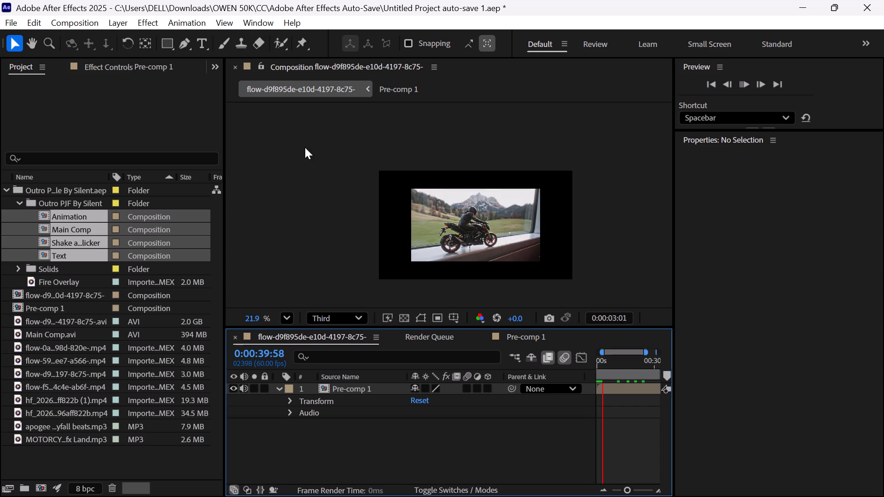
pyautogui.click(77, 18)
pyautogui.click(117, 63)
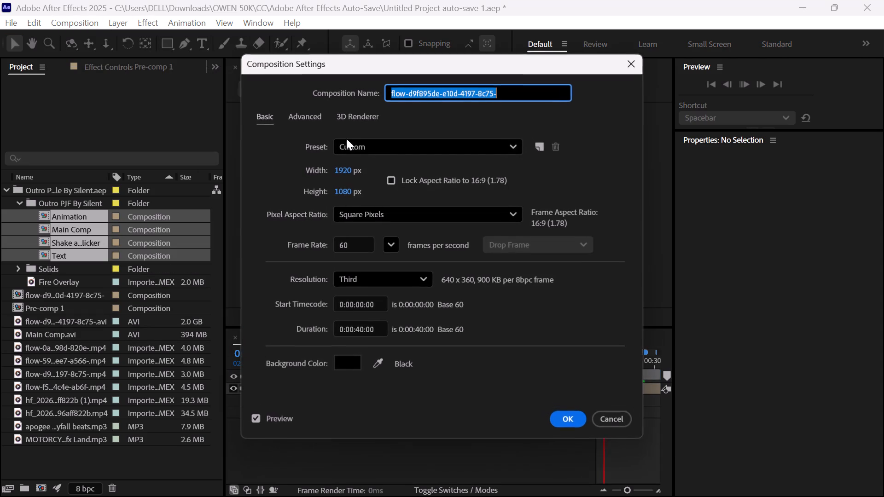
pyautogui.click(378, 146)
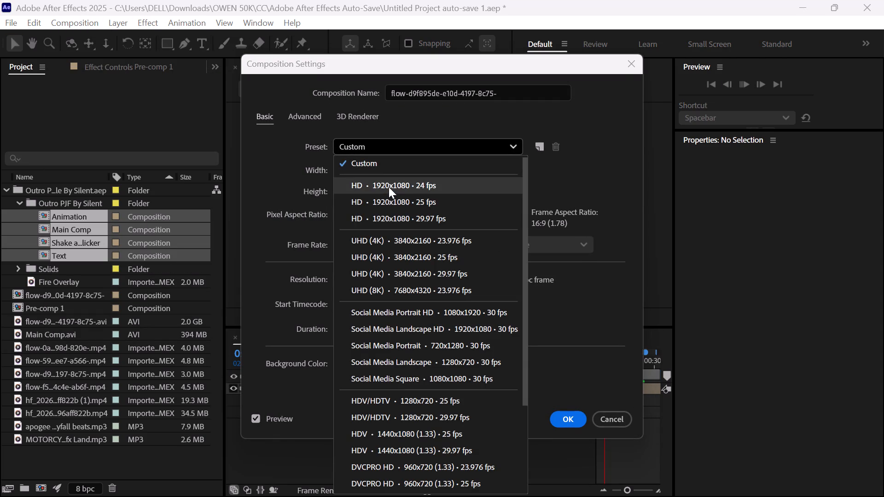
pyautogui.click(366, 161)
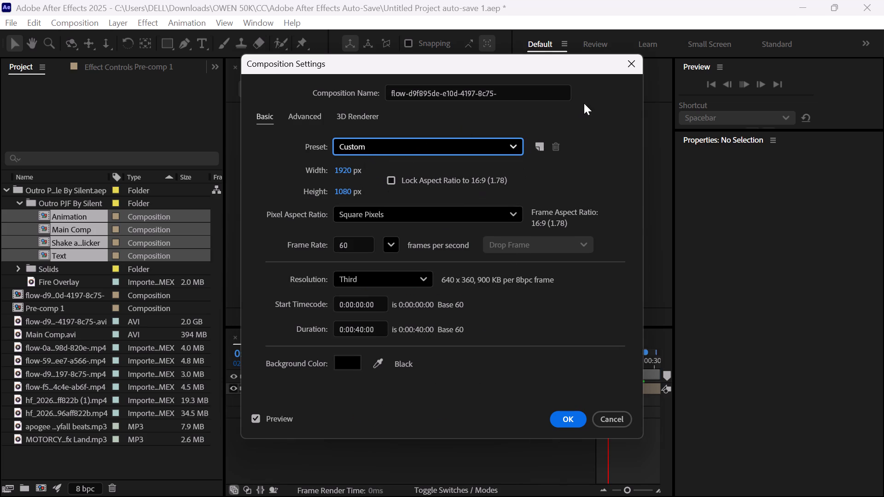
pyautogui.click(630, 63)
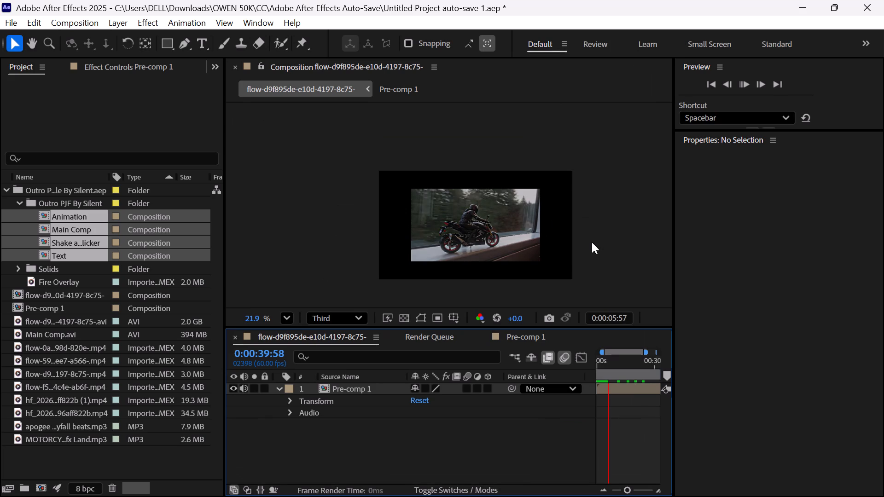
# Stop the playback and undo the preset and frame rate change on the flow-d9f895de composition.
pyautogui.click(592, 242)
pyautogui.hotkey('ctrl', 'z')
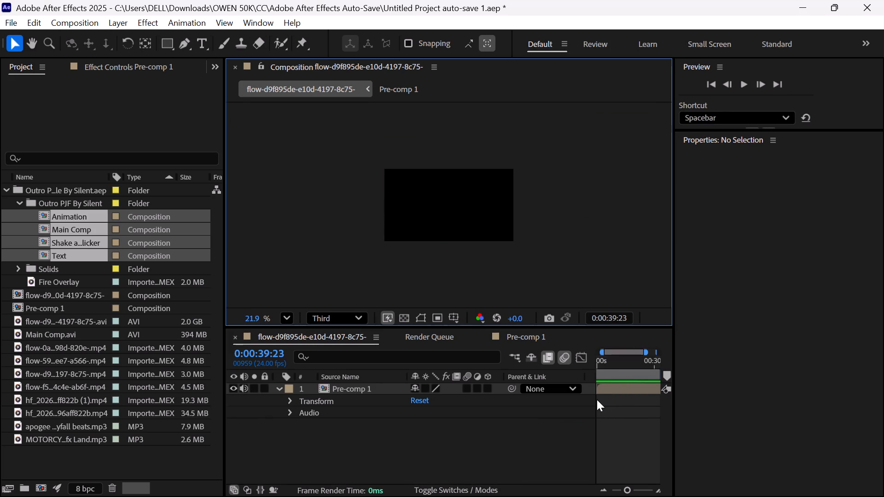
# Set the flow-d9f895de composition's frame rate to 60 fps, leaving its 1280 x 720 frame size as is.
pyautogui.click(91, 19)
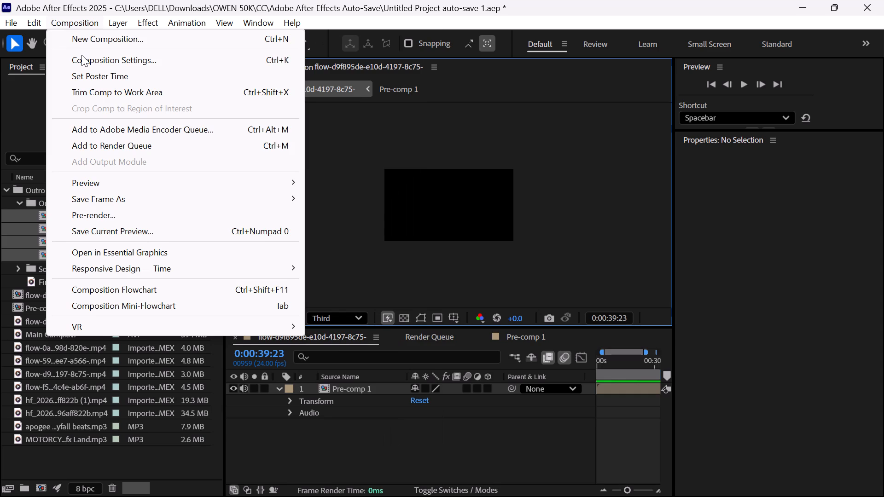
pyautogui.click(81, 55)
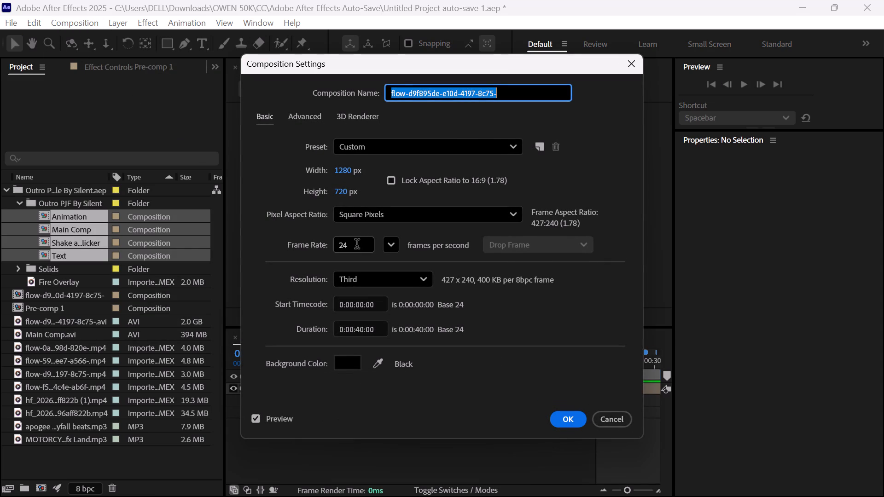
pyautogui.moveTo(356, 245); pyautogui.dragTo(262, 244)
pyautogui.press('BackSpace')
pyautogui.write('60')
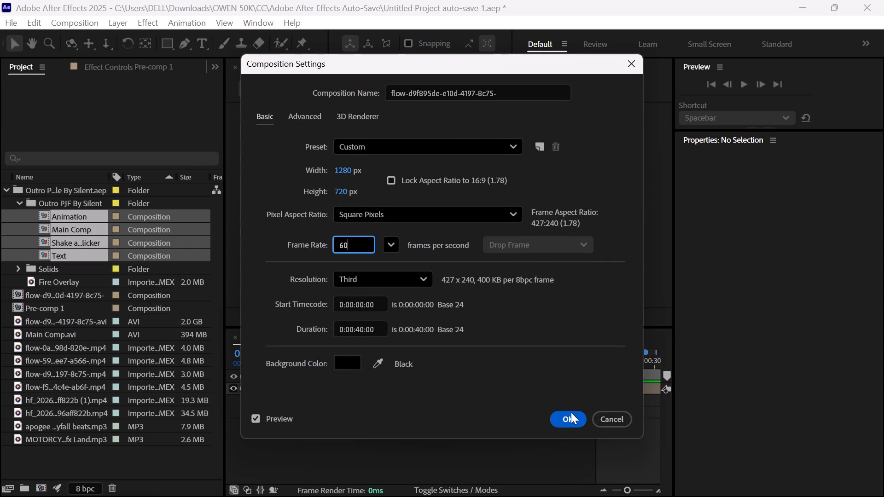
pyautogui.click(570, 414)
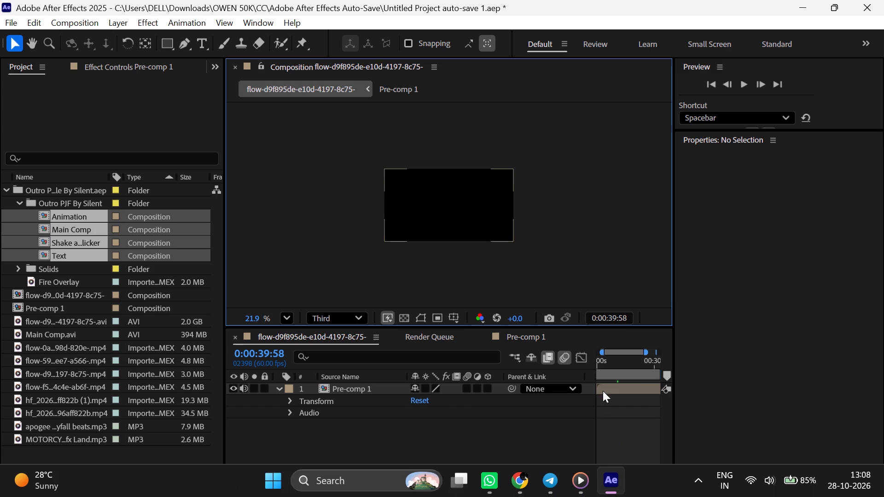
pyautogui.hscroll(-4, 582, 431)
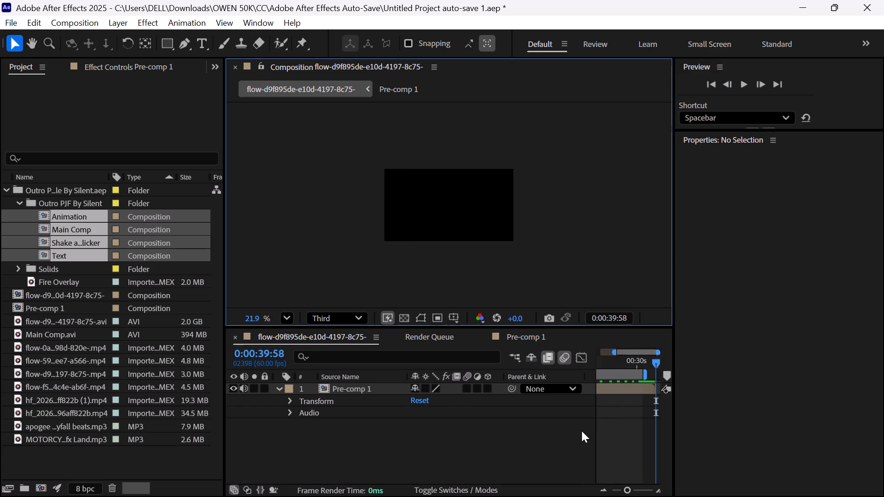
# Review the render settings and output module settings of the queued Pre-comp 1 in the Render Queue.
pyautogui.click(430, 332)
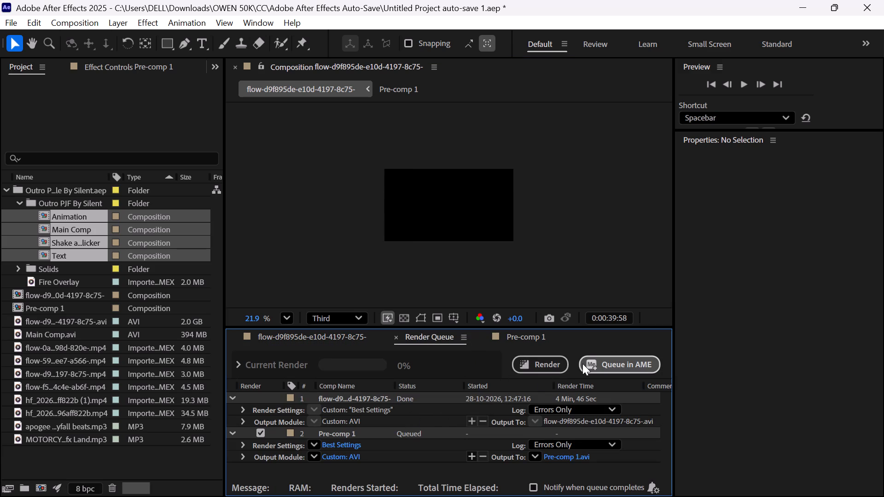
pyautogui.click(572, 412)
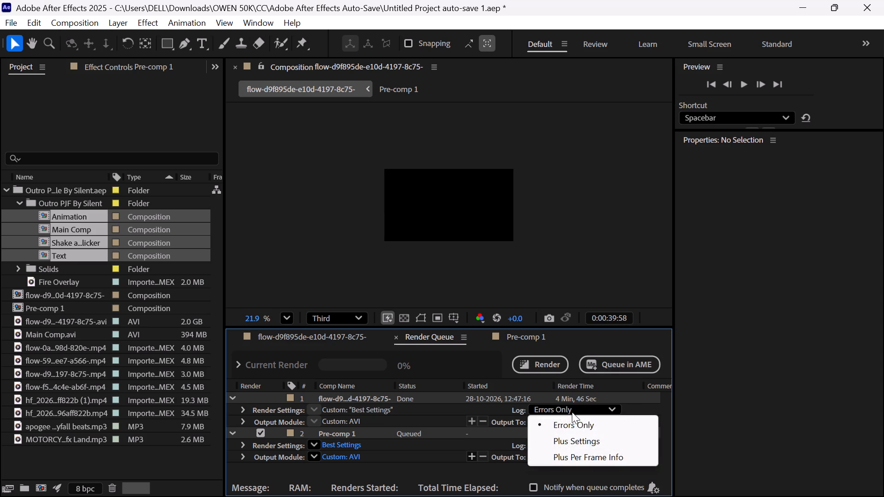
pyautogui.click(572, 412)
pyautogui.click(351, 444)
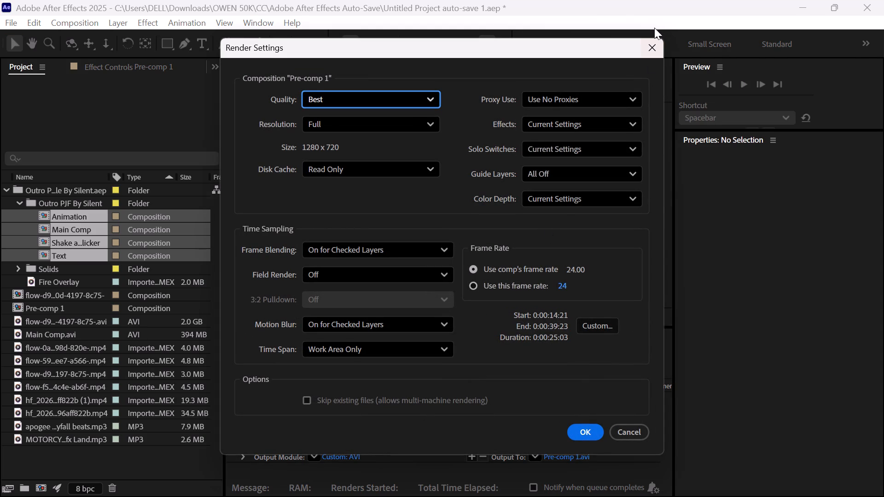
pyautogui.click(649, 40)
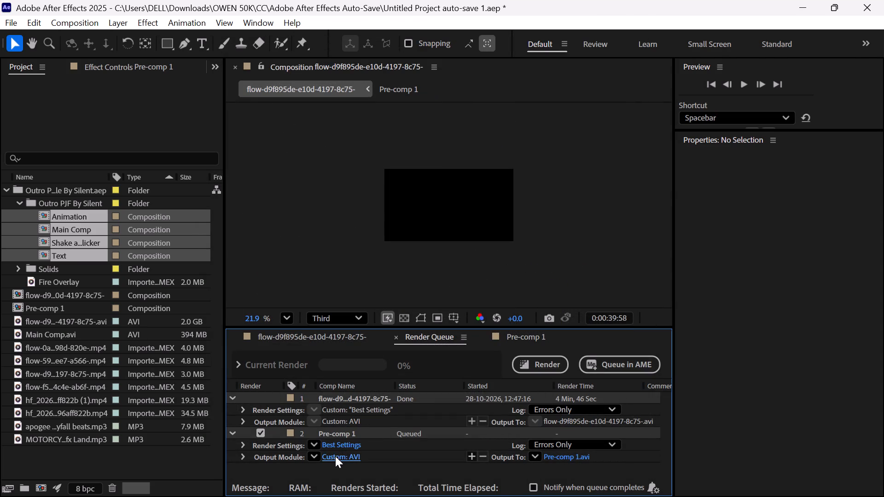
pyautogui.click(336, 459)
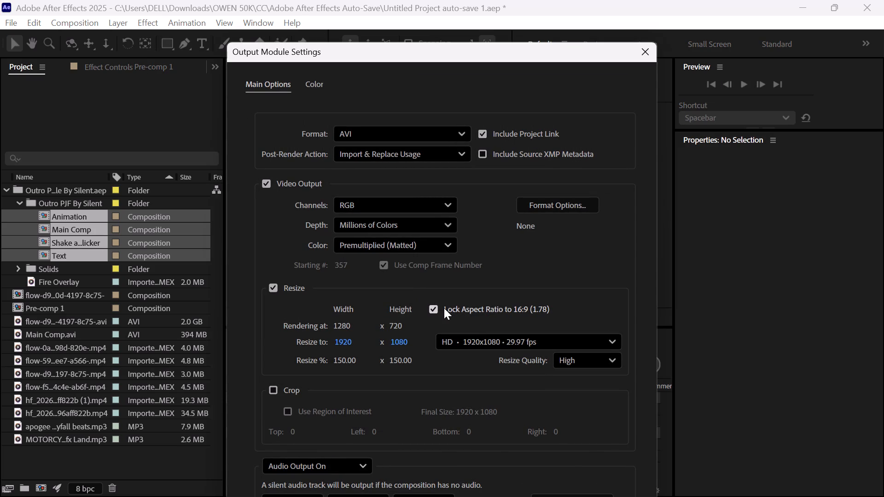
pyautogui.click(646, 58)
pyautogui.scroll(-1, 530, 414)
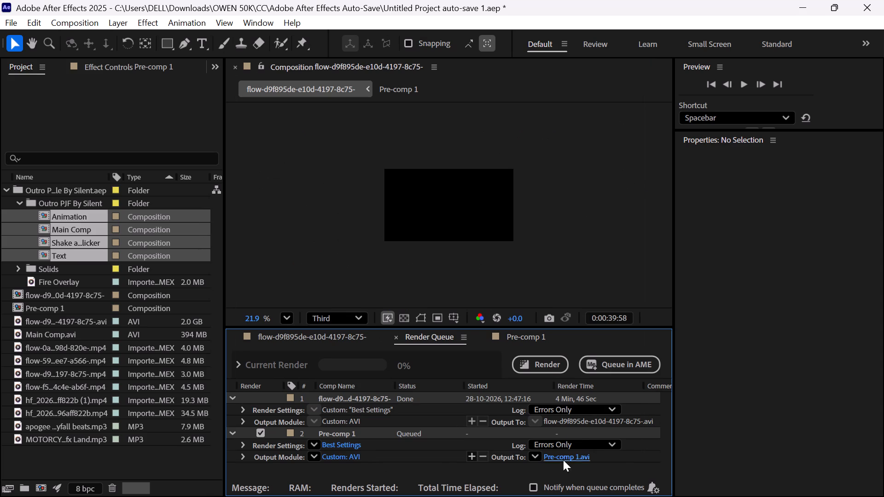
# Start rendering the queued Pre-comp 1 to Pre-comp 1.avi, keeping its current work area despite the sync warning.
pyautogui.click(551, 369)
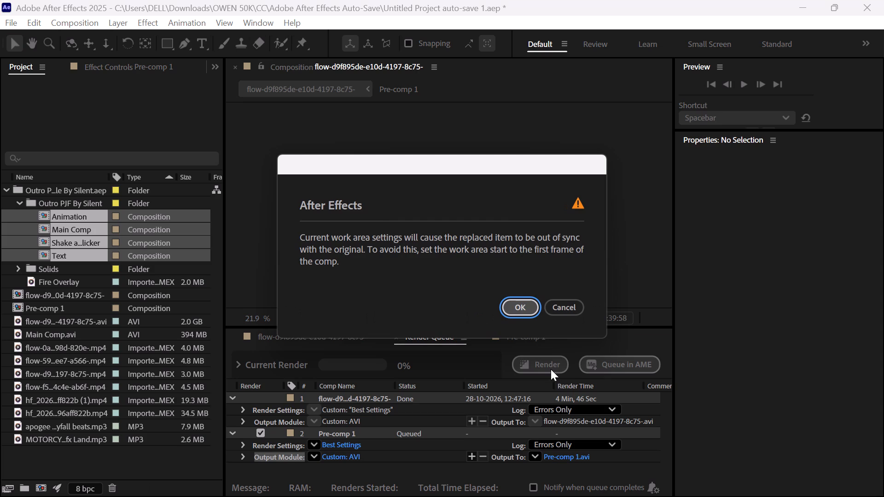
pyautogui.press('Return')
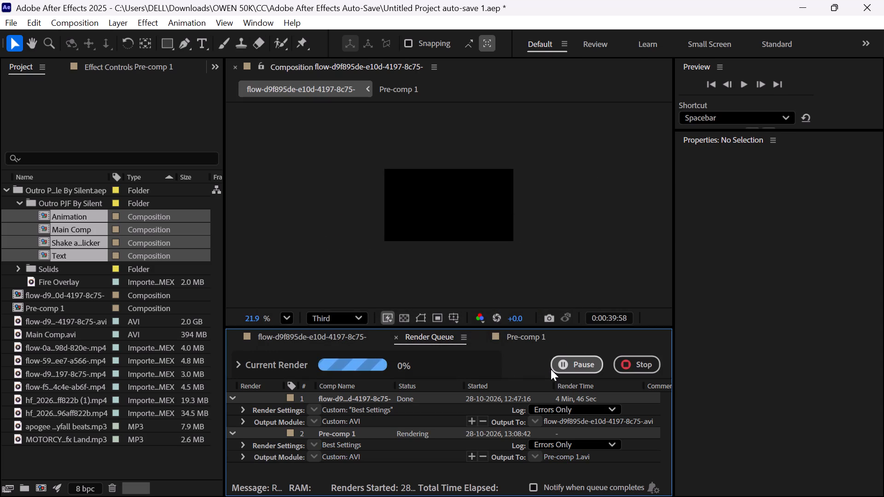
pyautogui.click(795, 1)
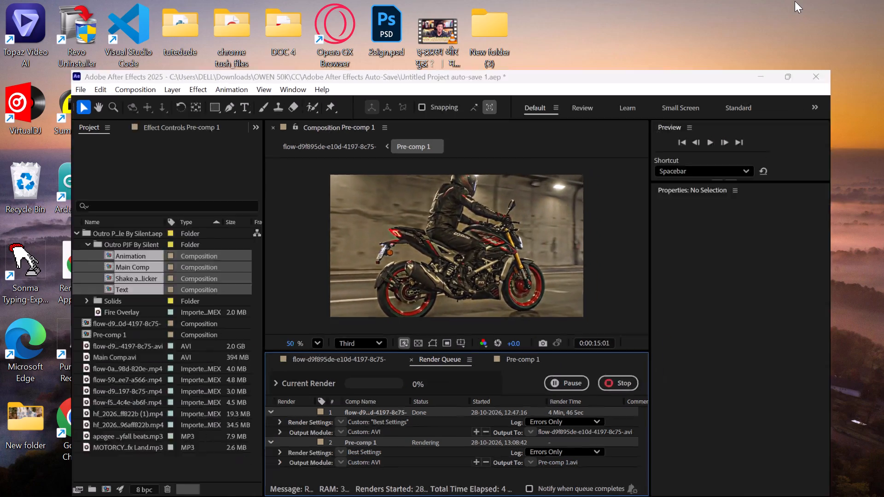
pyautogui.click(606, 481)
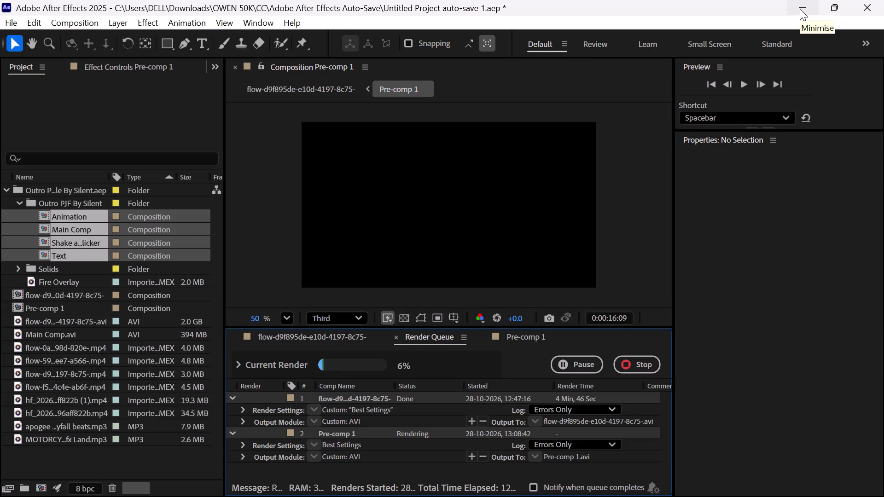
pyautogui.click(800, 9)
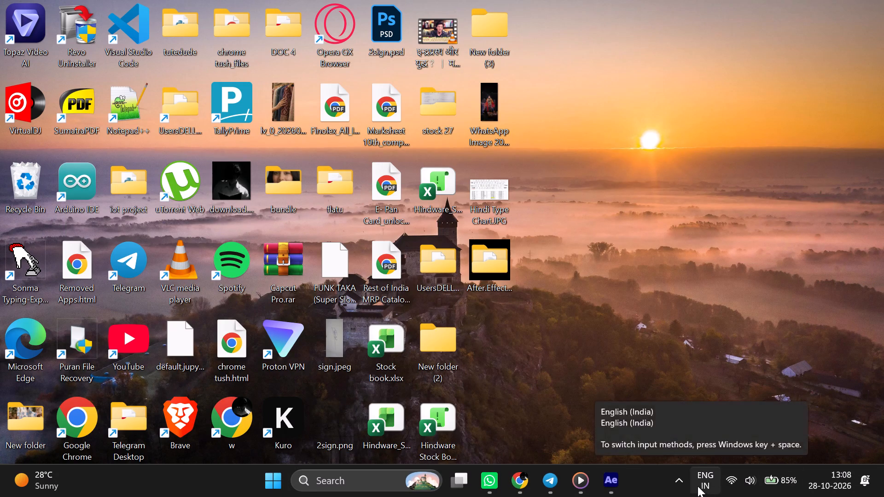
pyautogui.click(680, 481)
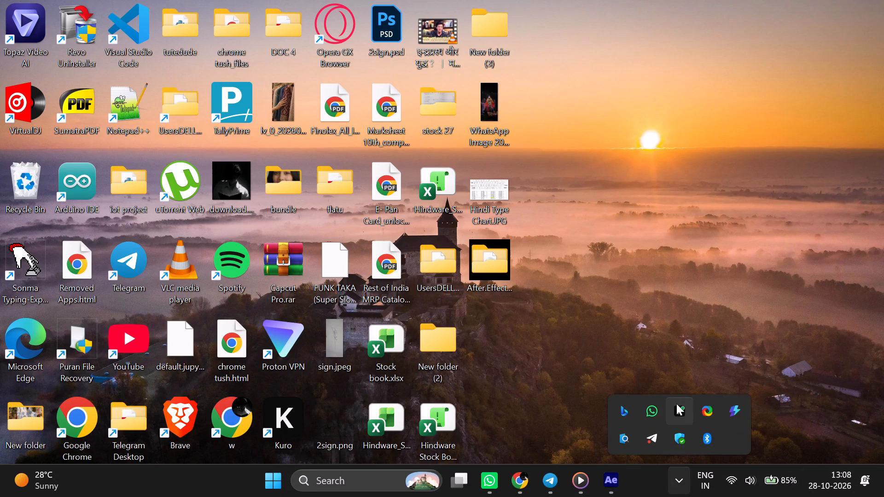